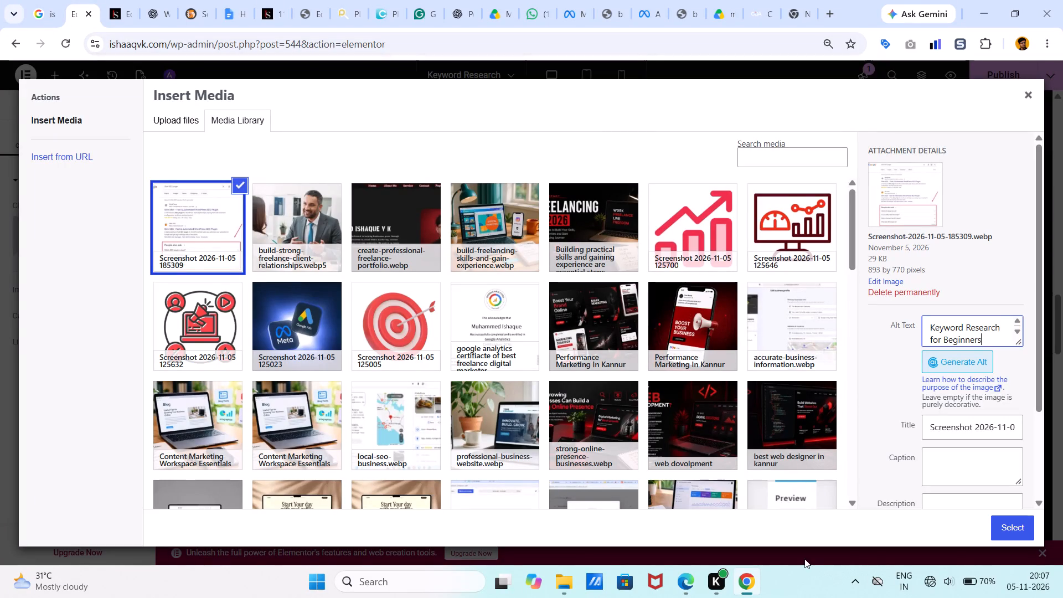
Open the system's list of available Wi-Fi networks.
{"action": "left_click", "coordinate": [927, 578]}
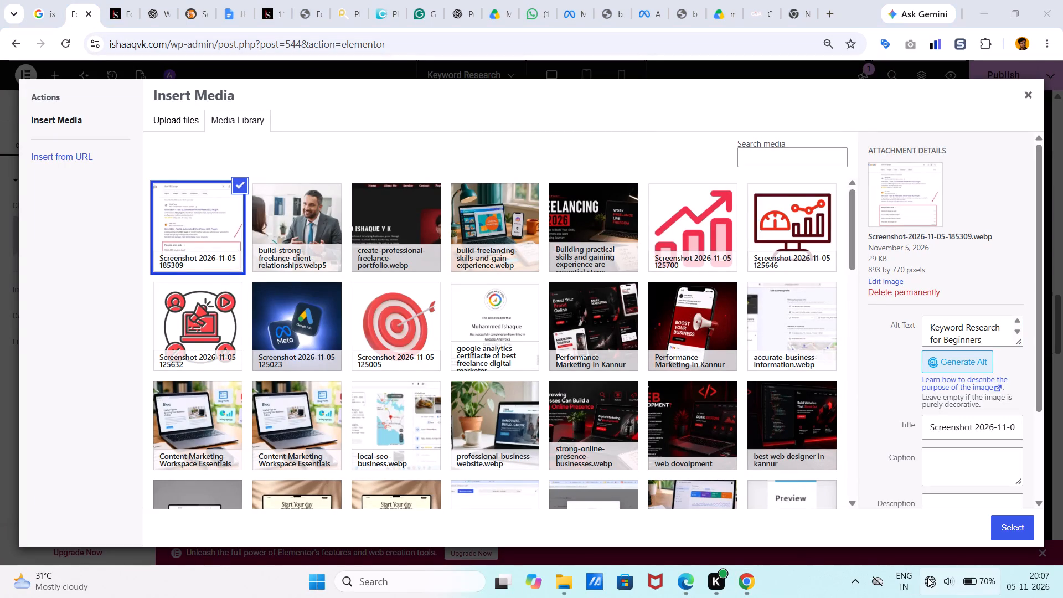
{"action": "left_click", "coordinate": [865, 326]}
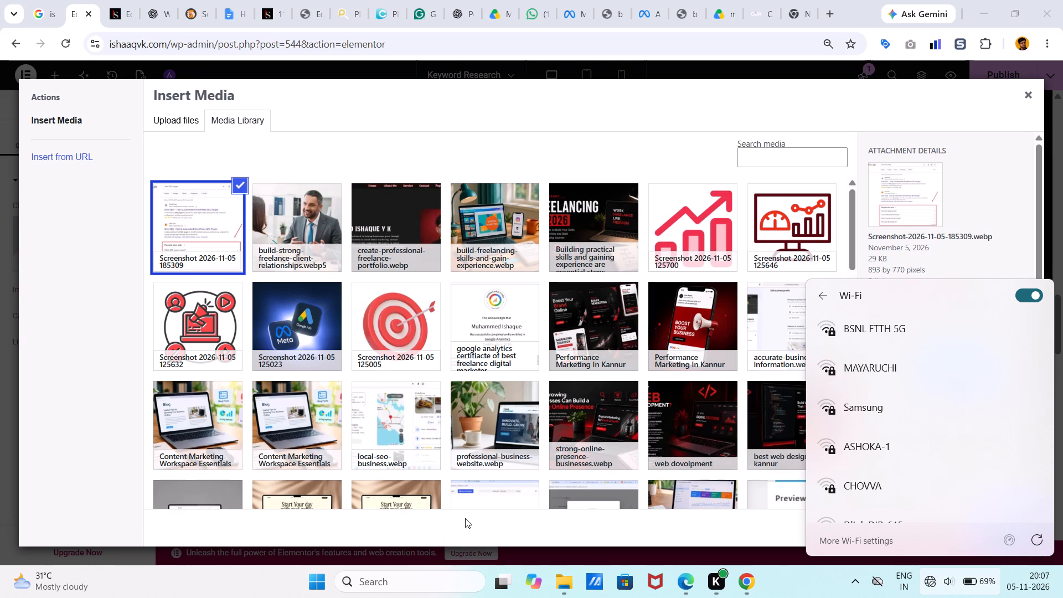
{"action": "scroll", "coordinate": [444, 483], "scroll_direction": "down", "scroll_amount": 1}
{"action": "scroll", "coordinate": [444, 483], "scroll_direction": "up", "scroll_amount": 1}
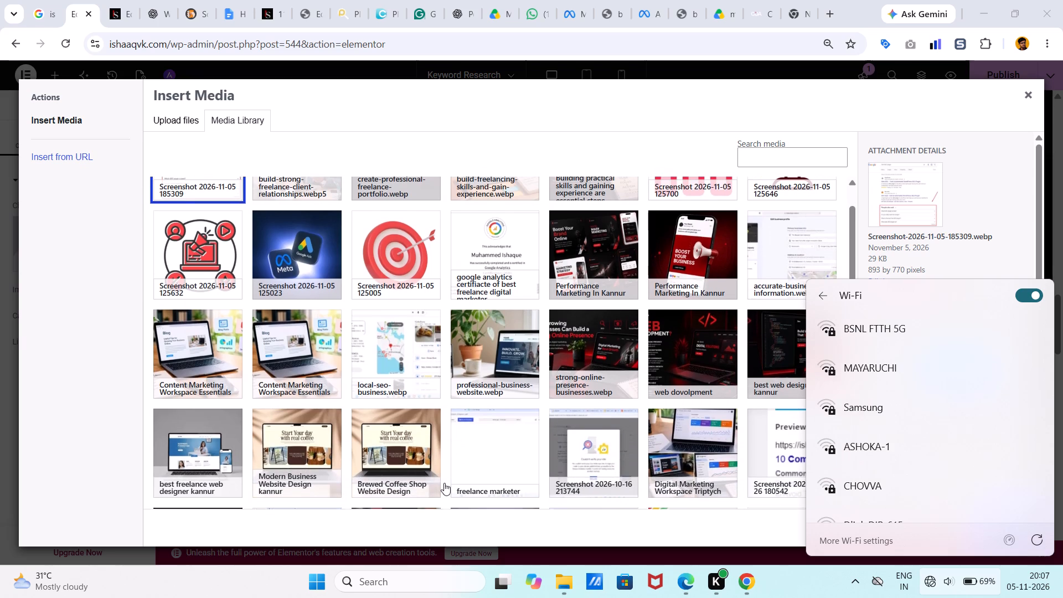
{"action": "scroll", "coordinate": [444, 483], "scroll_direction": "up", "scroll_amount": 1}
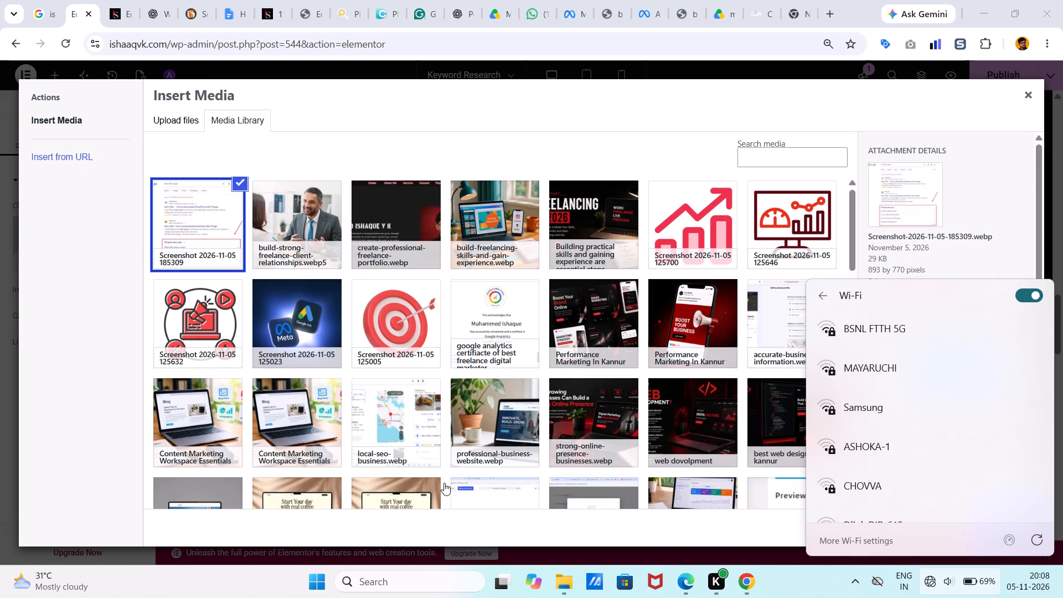
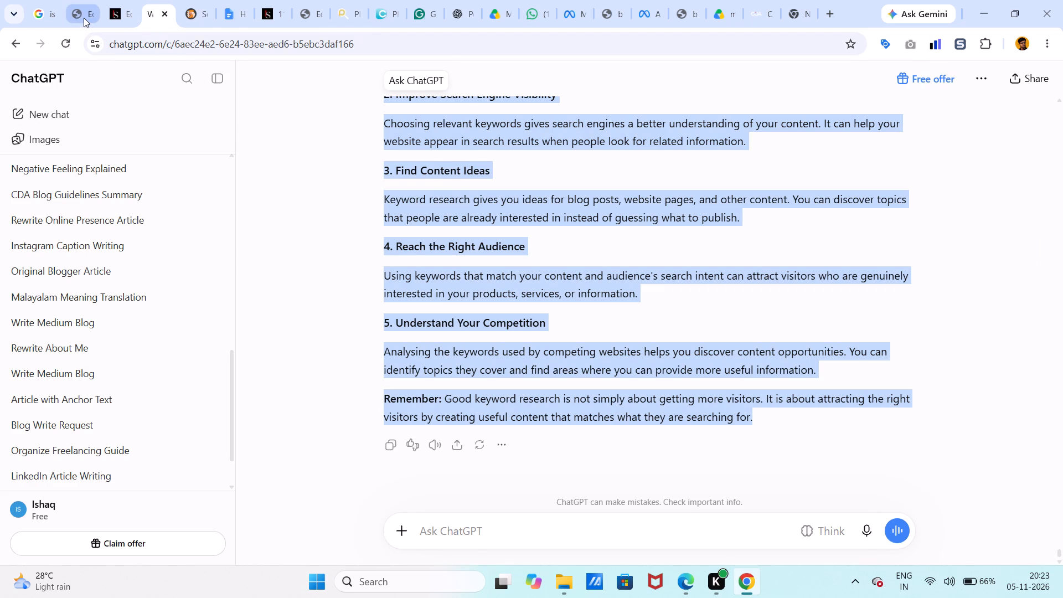
{"action": "left_click", "coordinate": [84, 18]}
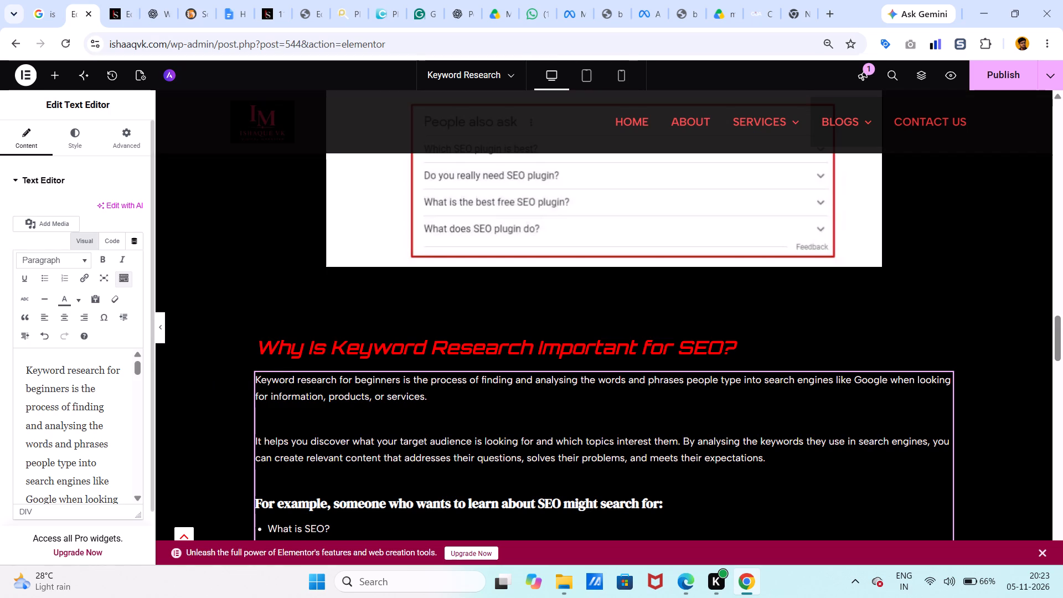
{"action": "left_click_drag", "start_coordinate": [28, 370], "coordinate": [128, 491]}
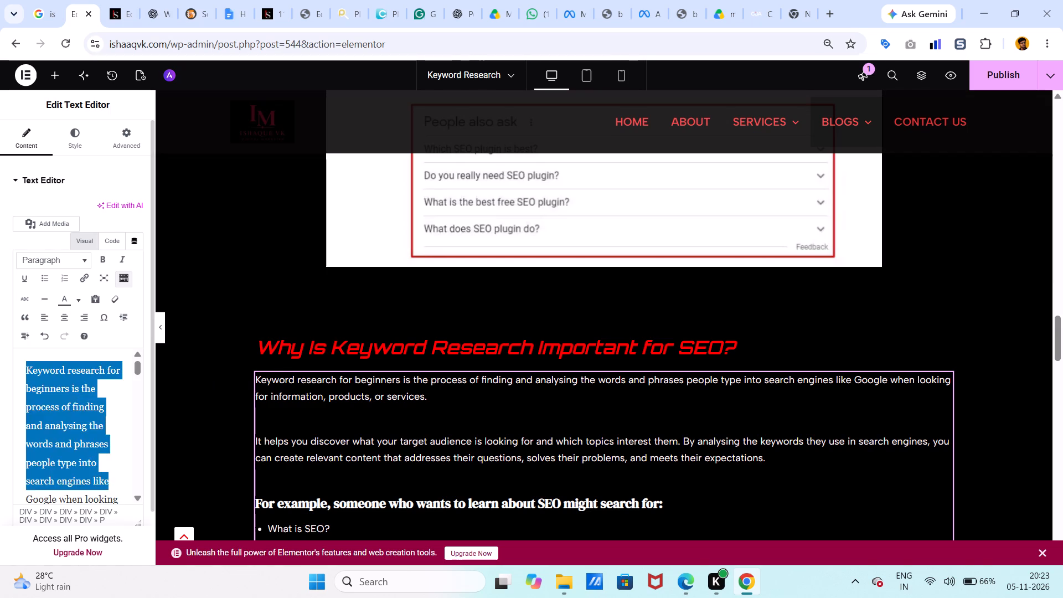
{"action": "left_click_drag", "start_coordinate": [128, 491], "coordinate": [138, 522]}
{"action": "key", "text": "BackSpace"}
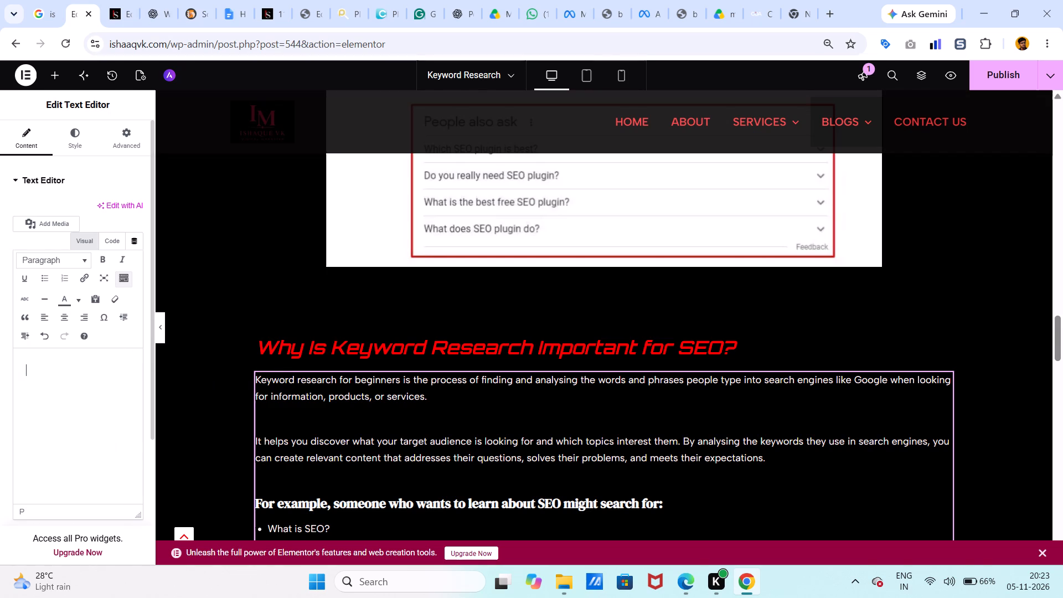
{"action": "key", "text": "ctrl+v"}
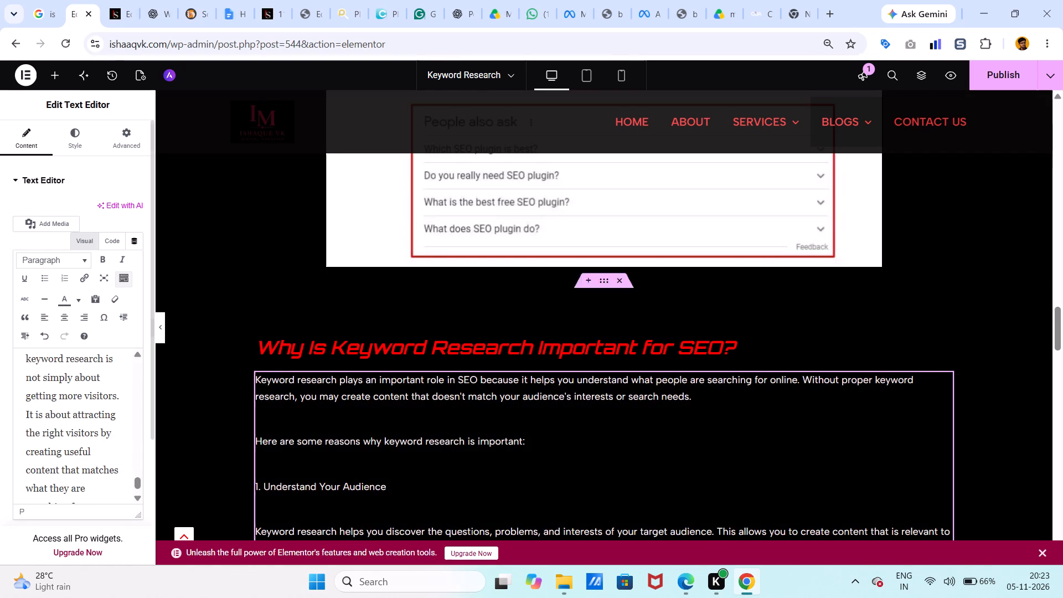
{"action": "scroll", "coordinate": [448, 471], "scroll_direction": "down", "scroll_amount": 1}
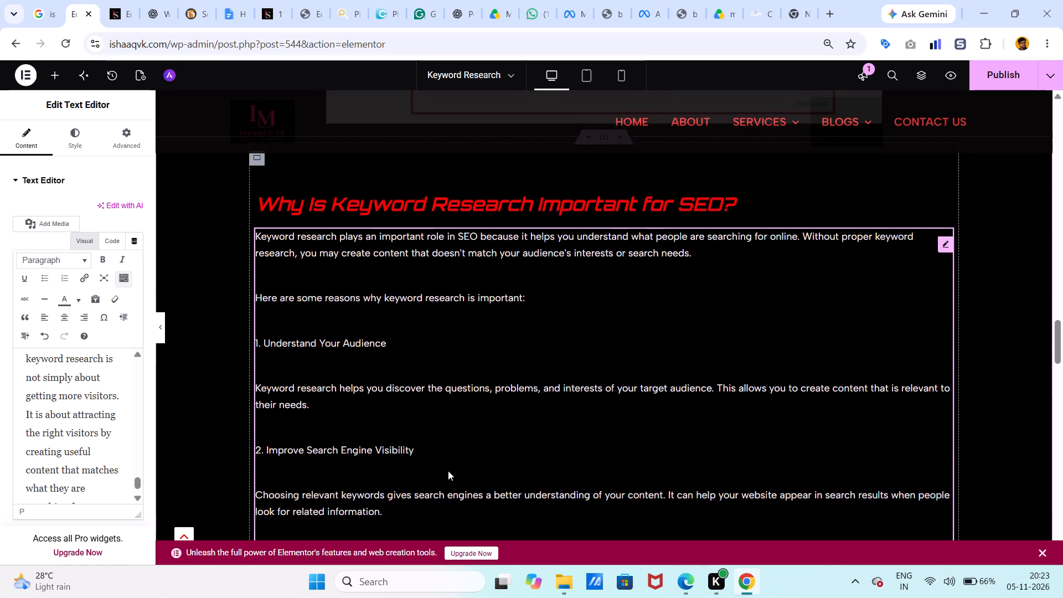
Format the line "Here are some reasons why keyword research is important:" as Heading 6 in the section's text.
{"action": "scroll", "coordinate": [448, 471], "scroll_direction": "up", "scroll_amount": 2}
{"action": "left_click", "coordinate": [526, 383]}
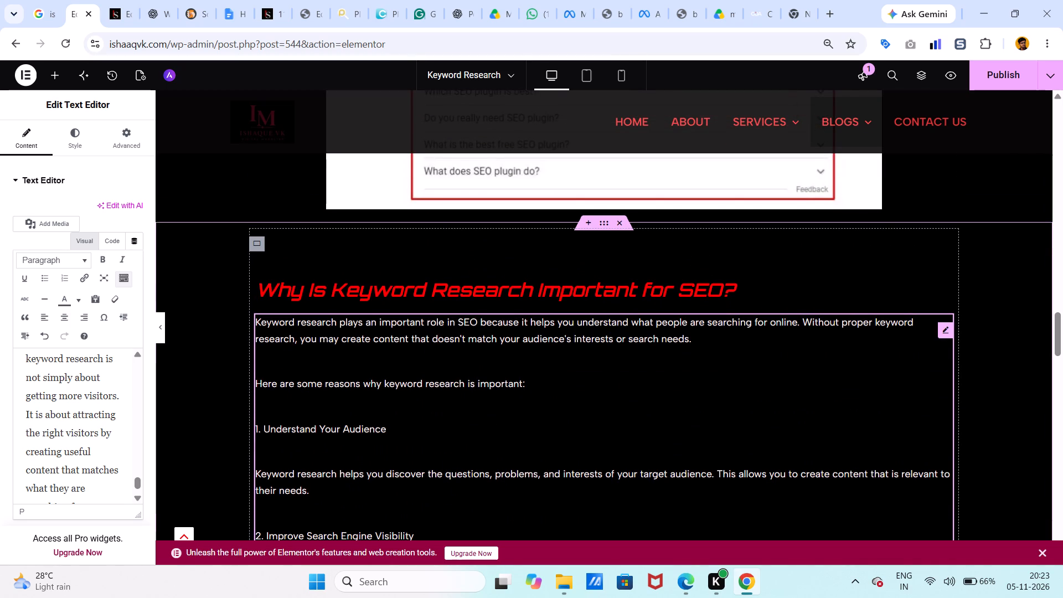
{"action": "left_click_drag", "start_coordinate": [526, 383], "coordinate": [122, 374]}
{"action": "left_click_drag", "start_coordinate": [524, 385], "coordinate": [350, 379]}
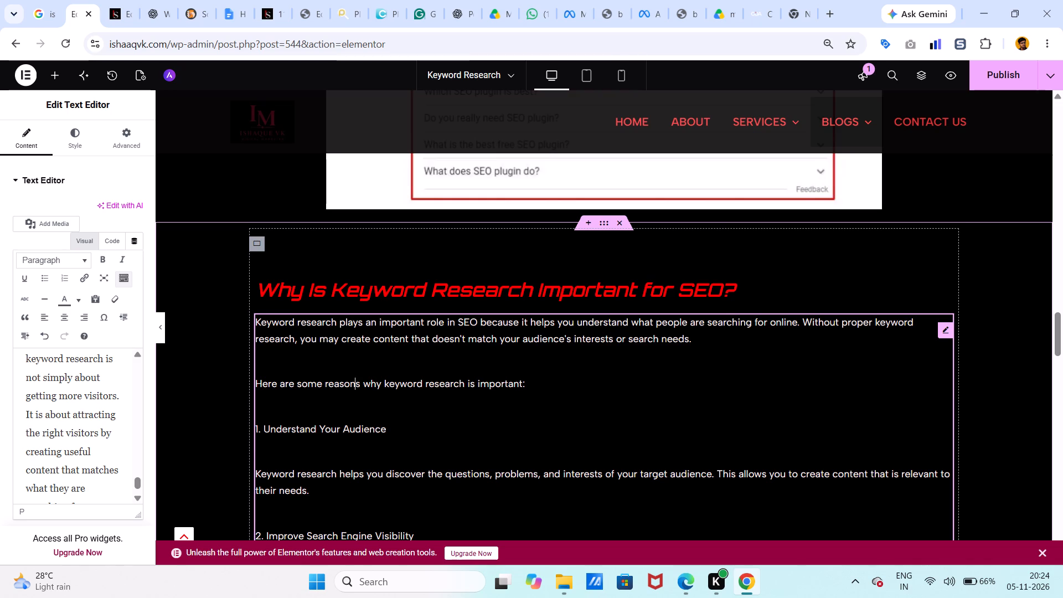
{"action": "left_click_drag", "start_coordinate": [350, 379], "coordinate": [74, 421]}
{"action": "scroll", "coordinate": [74, 421], "scroll_direction": "down", "scroll_amount": 1}
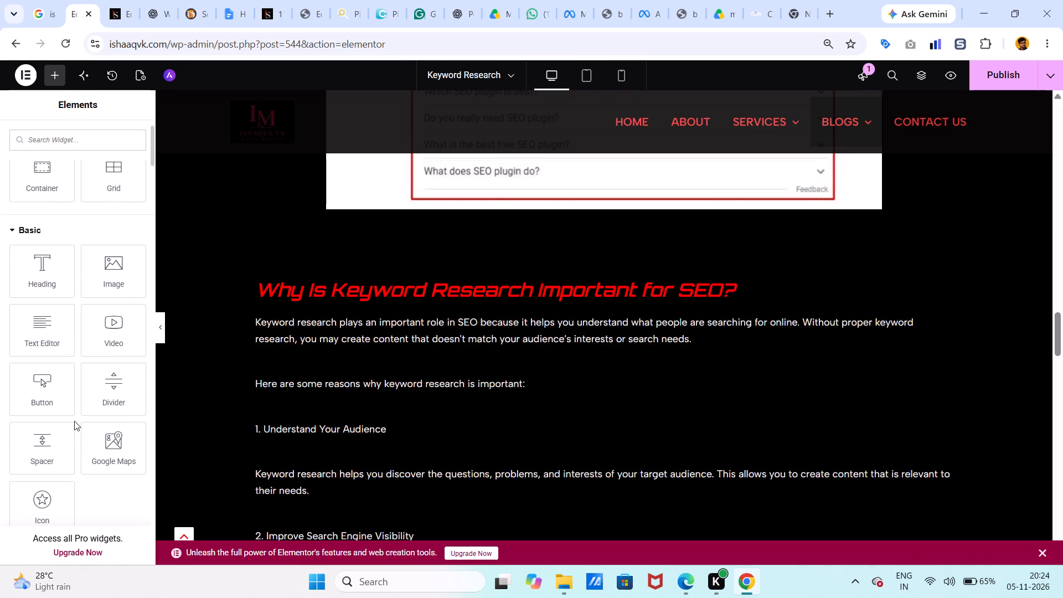
{"action": "left_click", "coordinate": [311, 404]}
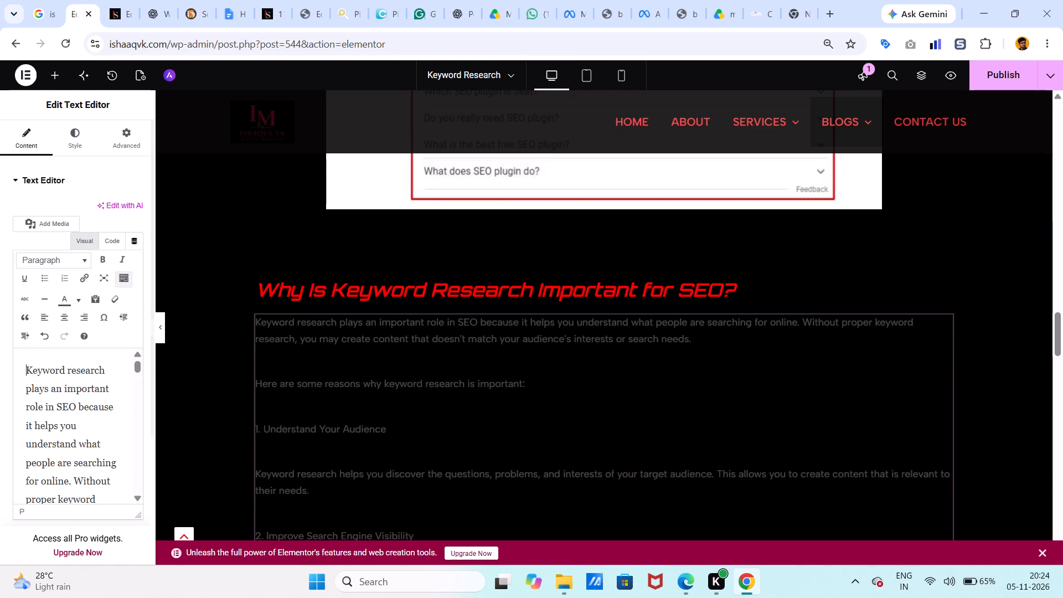
{"action": "scroll", "coordinate": [58, 417], "scroll_direction": "down", "scroll_amount": 3}
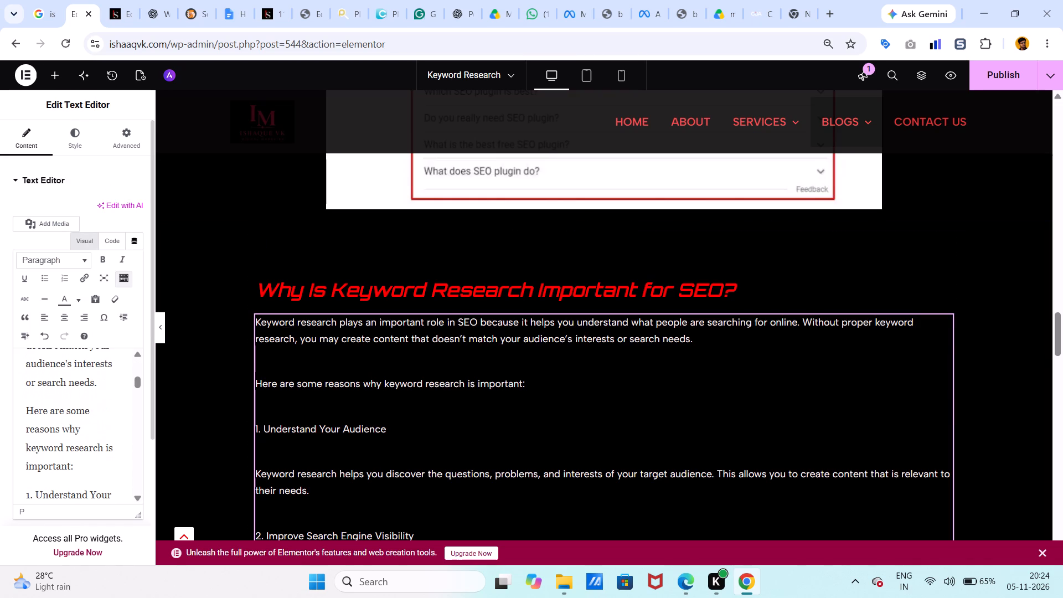
{"action": "left_click_drag", "start_coordinate": [77, 463], "coordinate": [11, 422]}
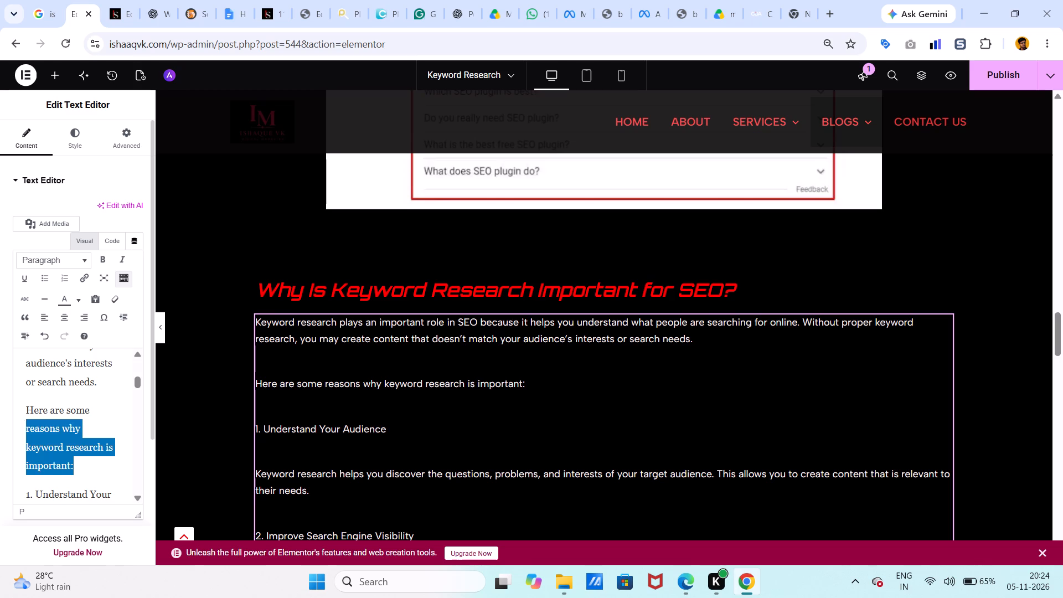
{"action": "left_click_drag", "start_coordinate": [11, 422], "coordinate": [0, 405]}
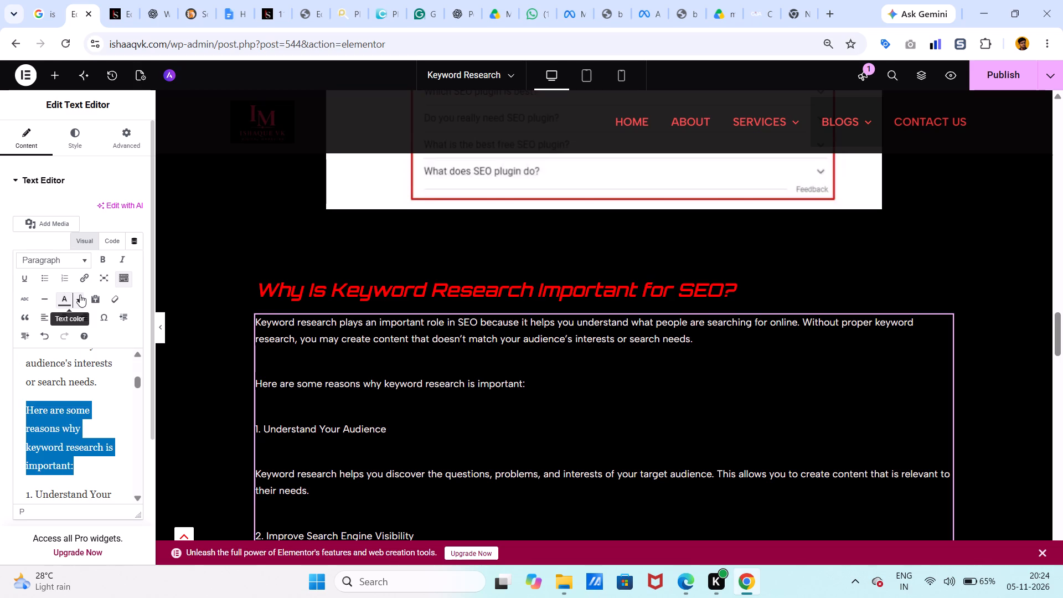
{"action": "left_click", "coordinate": [71, 263]}
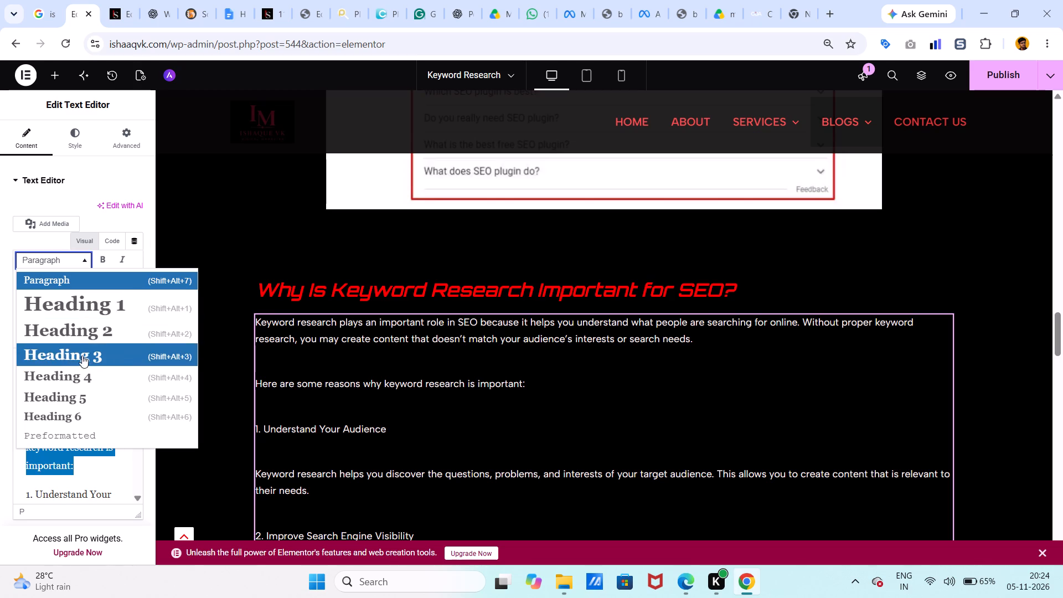
{"action": "left_click", "coordinate": [98, 412]}
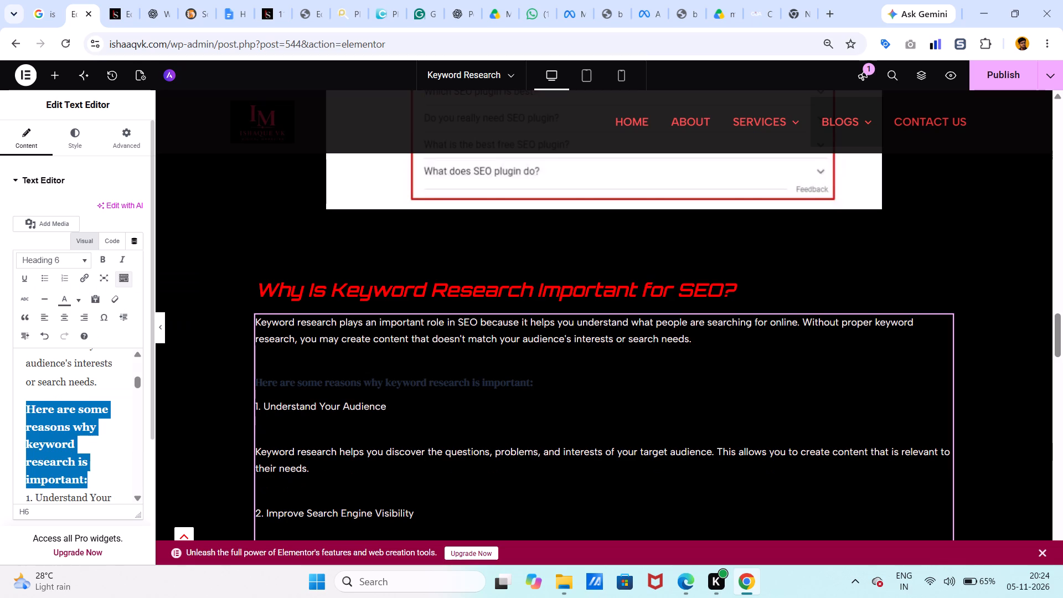
Set the text colour of the line "Here are some reasons why keyword research is important:" to white.
{"action": "left_click", "coordinate": [101, 473]}
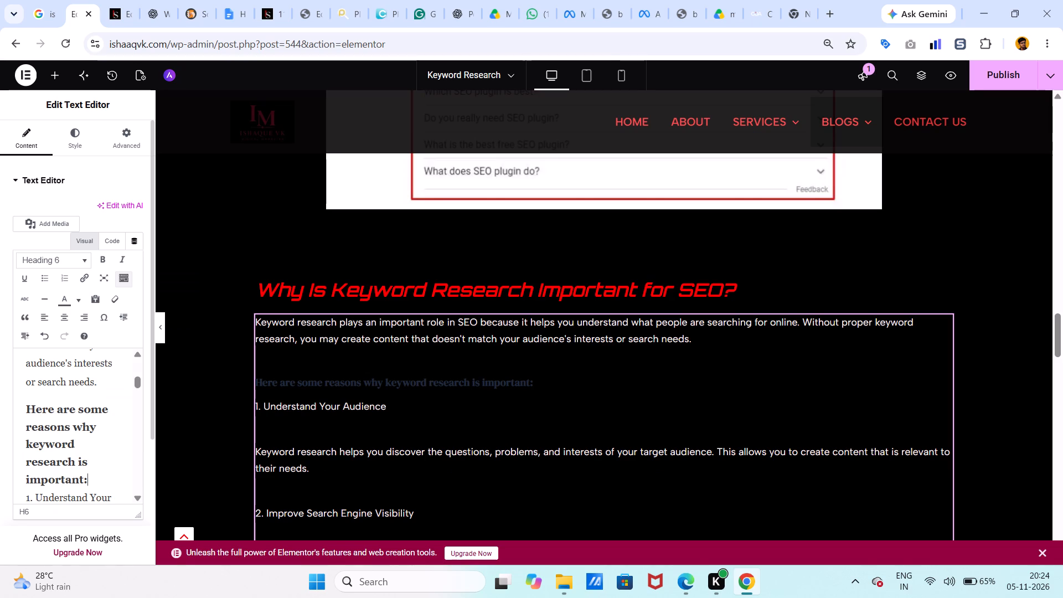
{"action": "left_click_drag", "start_coordinate": [88, 480], "coordinate": [24, 401]}
{"action": "left_click", "coordinate": [106, 252]}
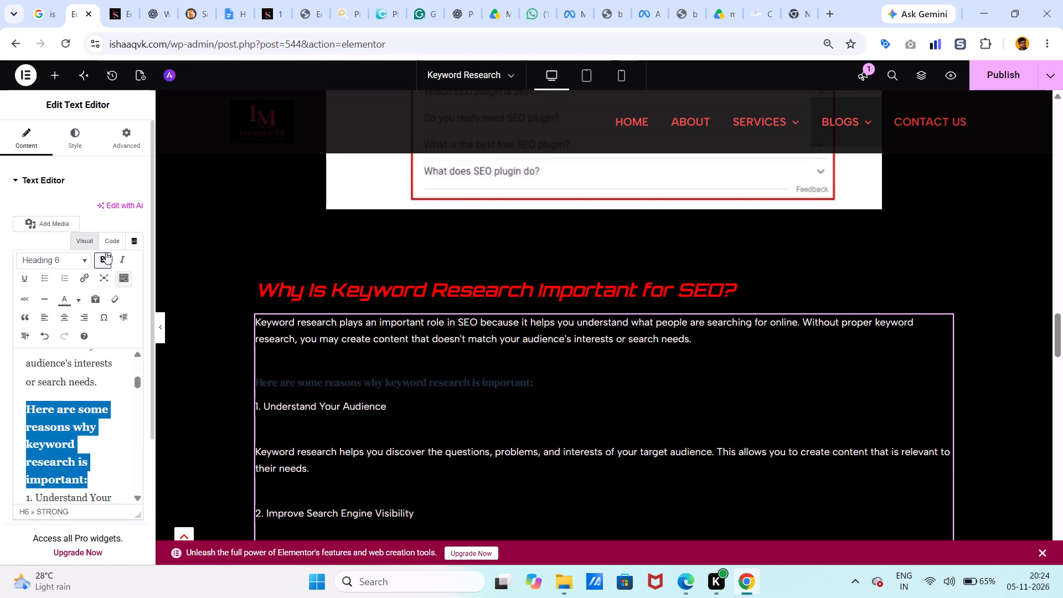
{"action": "left_click", "coordinate": [102, 256]}
{"action": "left_click", "coordinate": [78, 302]}
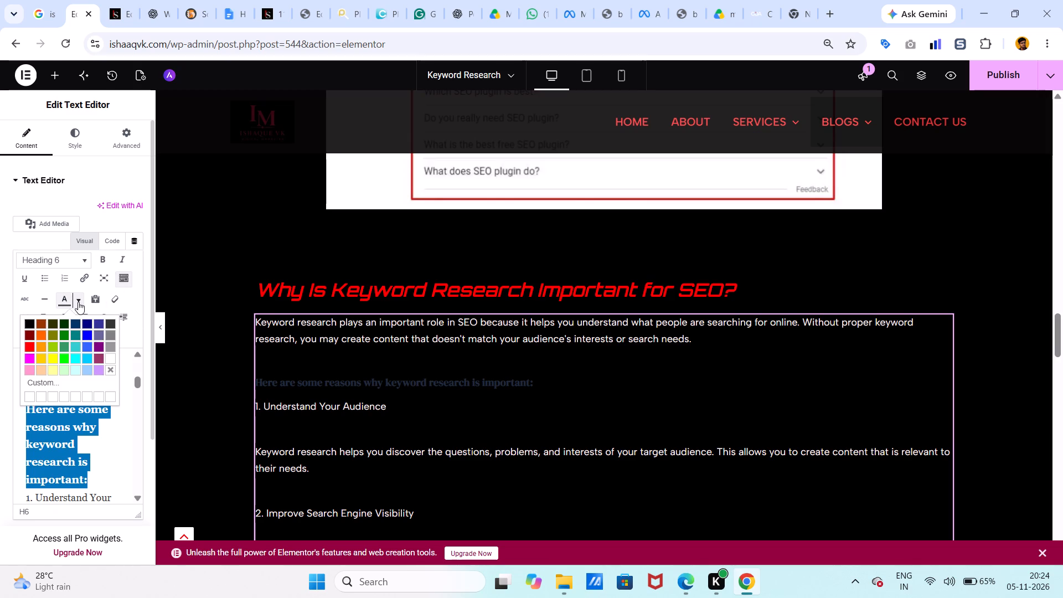
{"action": "left_click", "coordinate": [110, 359]}
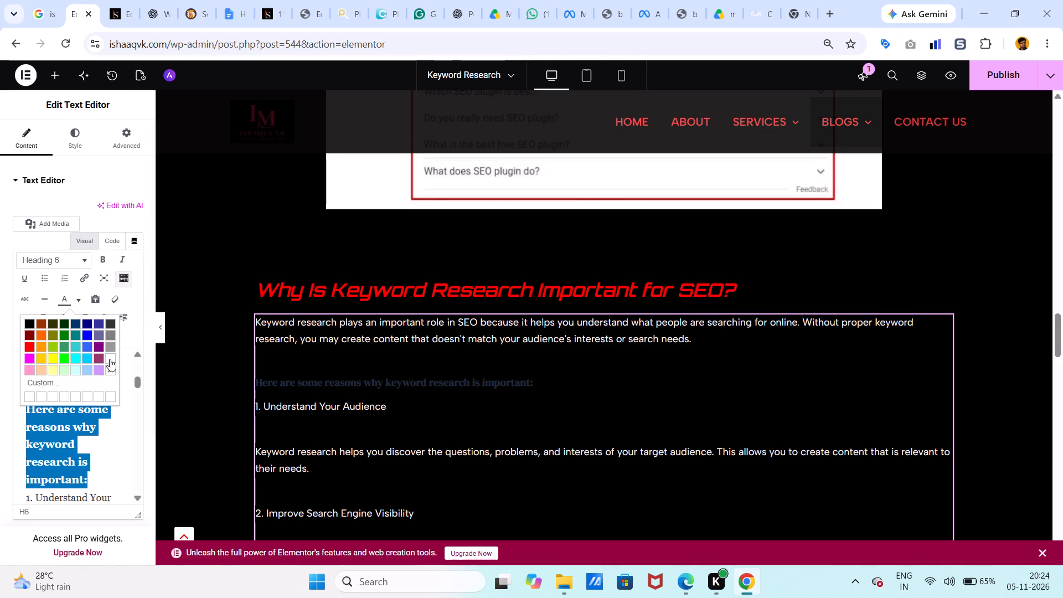
Toggle bold on the whole line "Here are some reasons why keyword research is important:" directly on the page.
{"action": "left_click", "coordinate": [535, 379]}
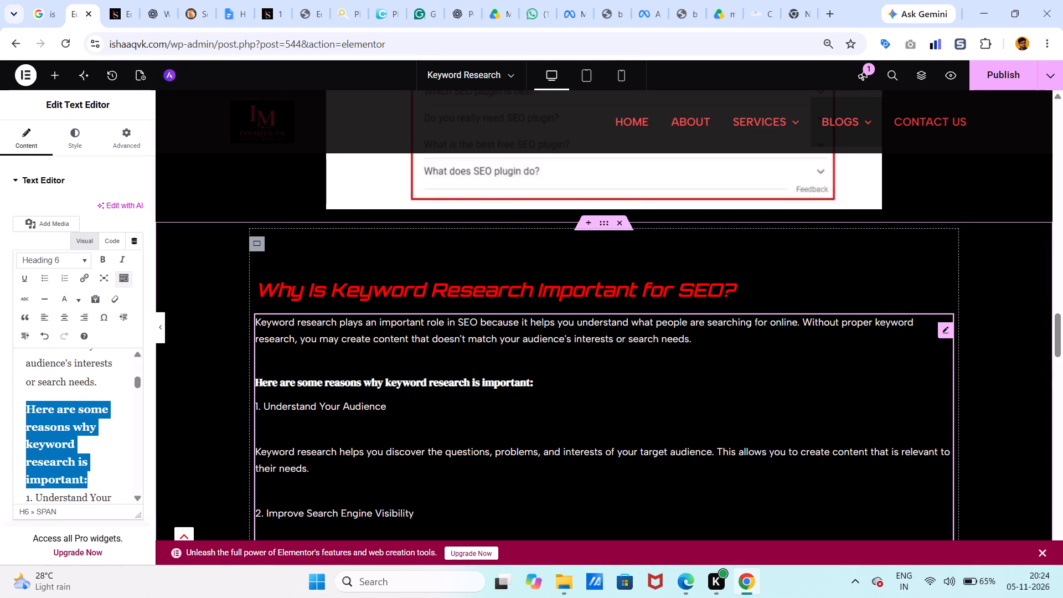
{"action": "left_click_drag", "start_coordinate": [533, 383], "coordinate": [270, 388]}
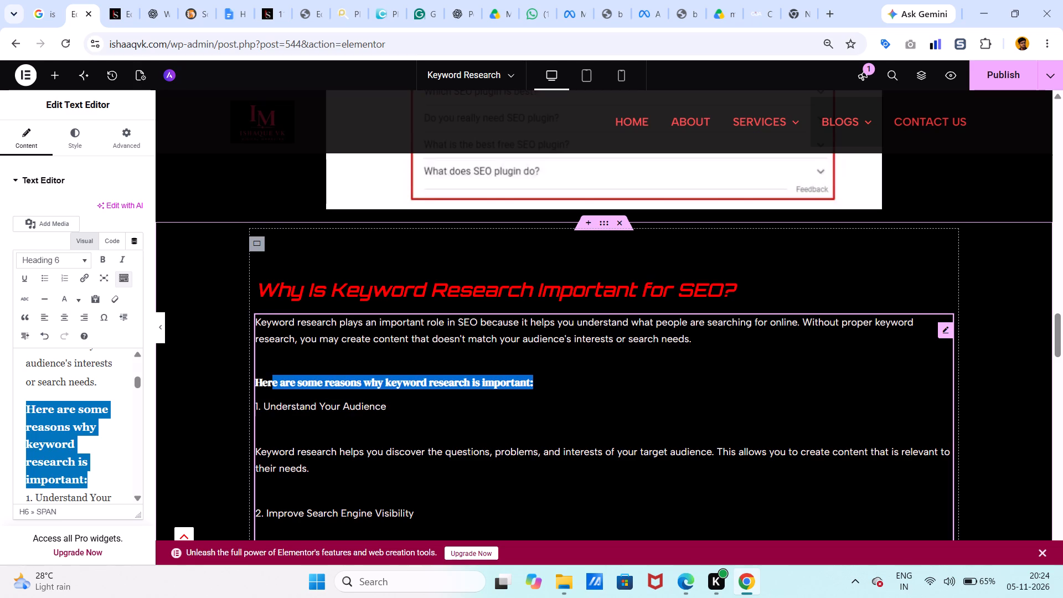
{"action": "left_click_drag", "start_coordinate": [270, 388], "coordinate": [252, 384]}
{"action": "left_click", "coordinate": [322, 353]}
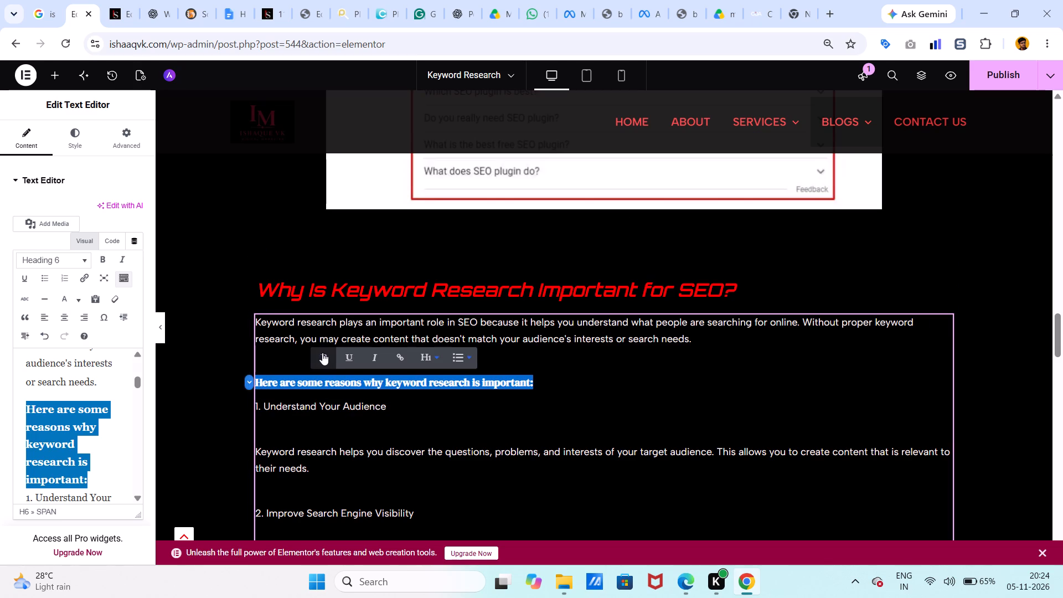
Place the first reason's paragraph directly under its subheading with a line break, and bold the words "Understand Your Audience".
{"action": "left_click", "coordinate": [256, 449]}
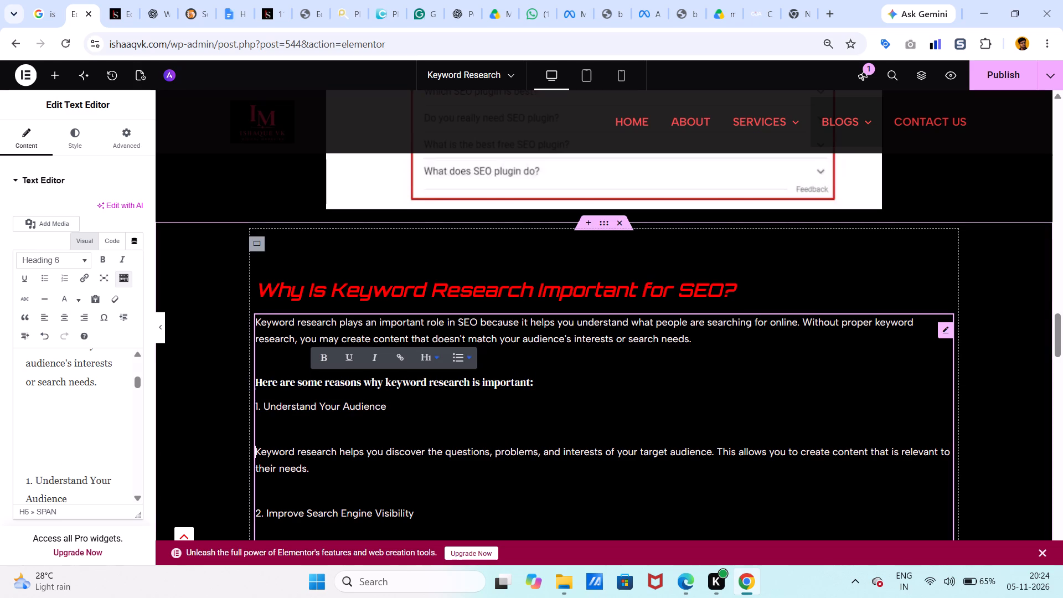
{"action": "key", "text": "BackSpace"}
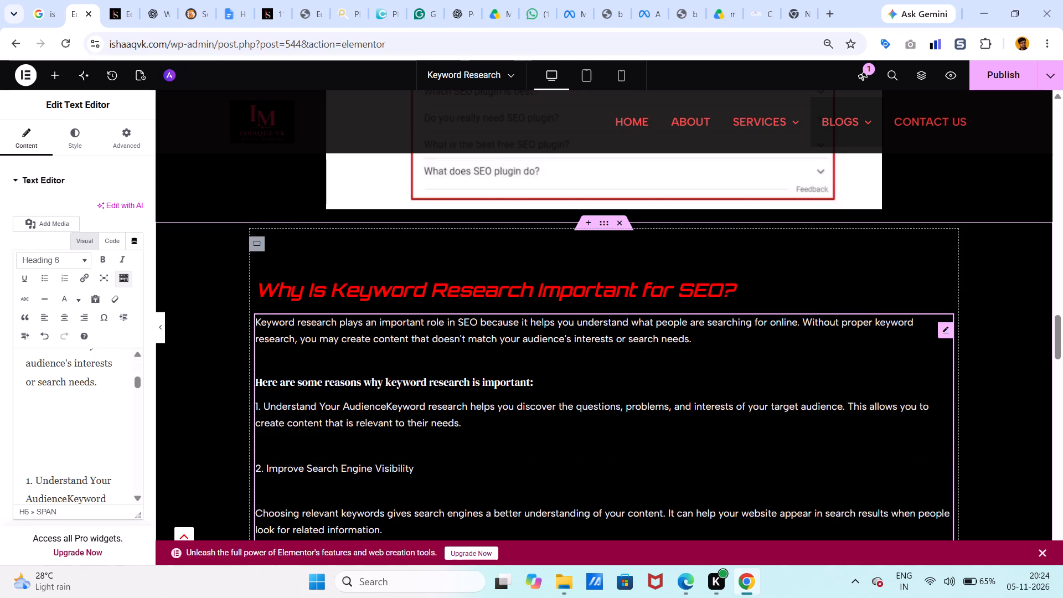
{"action": "key", "text": "shift+Return"}
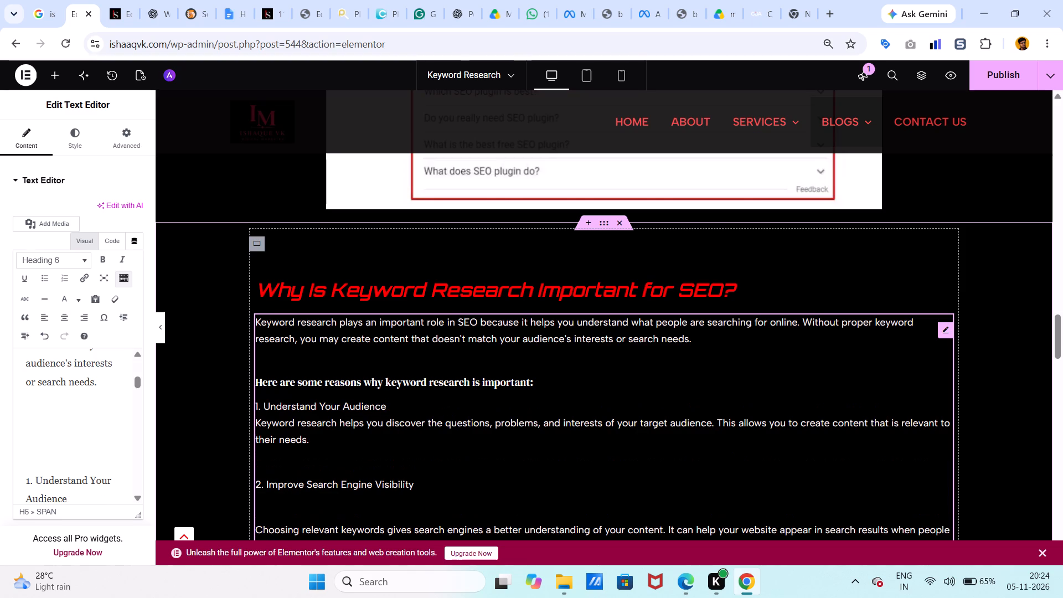
{"action": "left_click", "coordinate": [386, 409]}
{"action": "left_click_drag", "start_coordinate": [383, 407], "coordinate": [266, 403]}
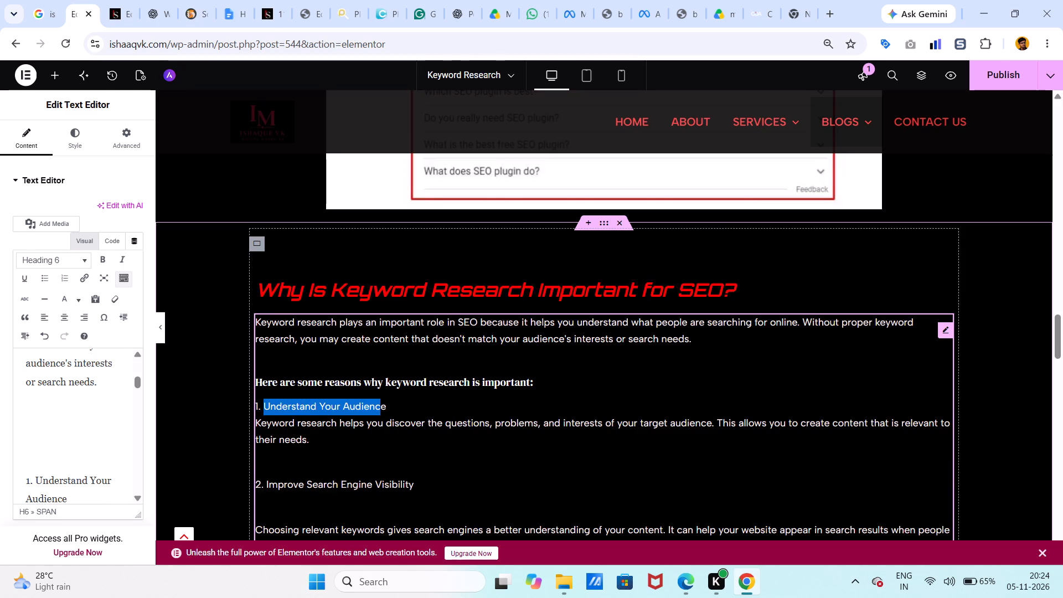
{"action": "left_click", "coordinate": [254, 389]}
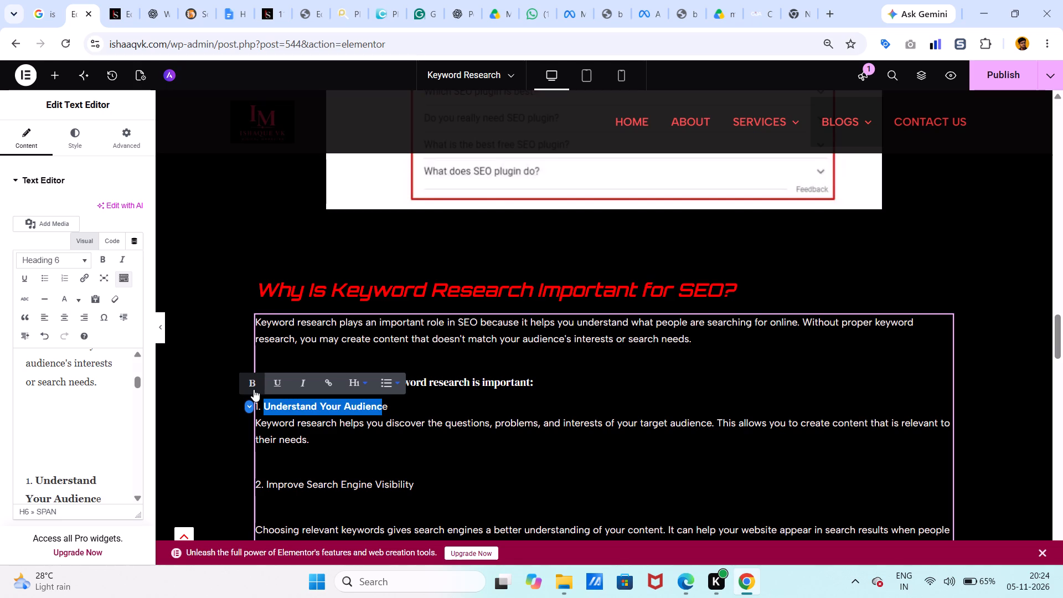
{"action": "left_click", "coordinate": [390, 410]}
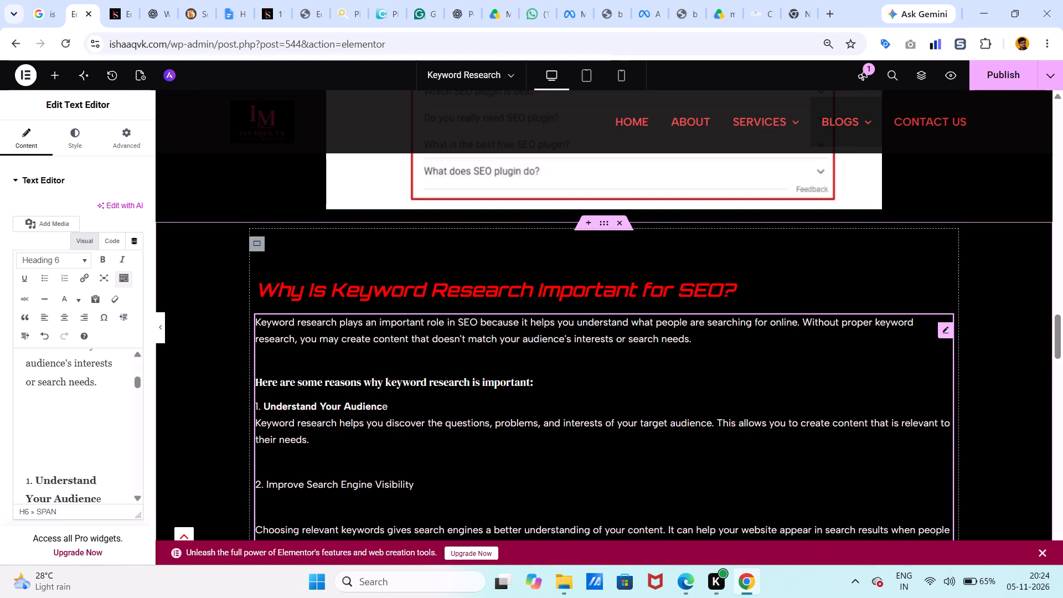
{"action": "left_click_drag", "start_coordinate": [388, 407], "coordinate": [114, 414]}
{"action": "left_click_drag", "start_coordinate": [381, 408], "coordinate": [389, 408]}
{"action": "left_click", "coordinate": [312, 380]}
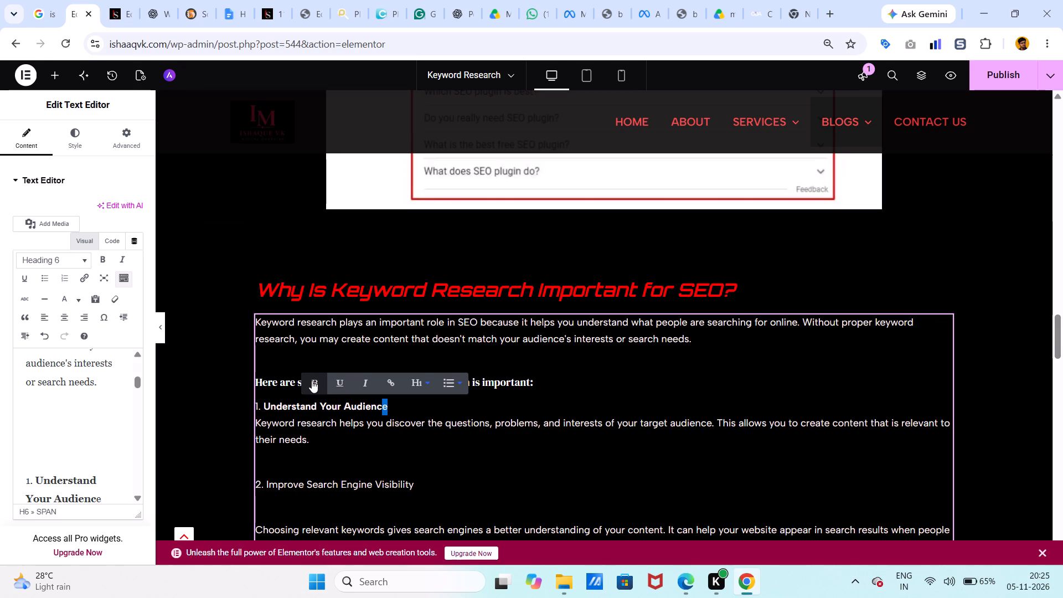
Bold the subheading "2. Improve Search Engine Visibility" and the number "1." before "Understand Your Audience".
{"action": "scroll", "coordinate": [323, 442], "scroll_direction": "down", "scroll_amount": 1}
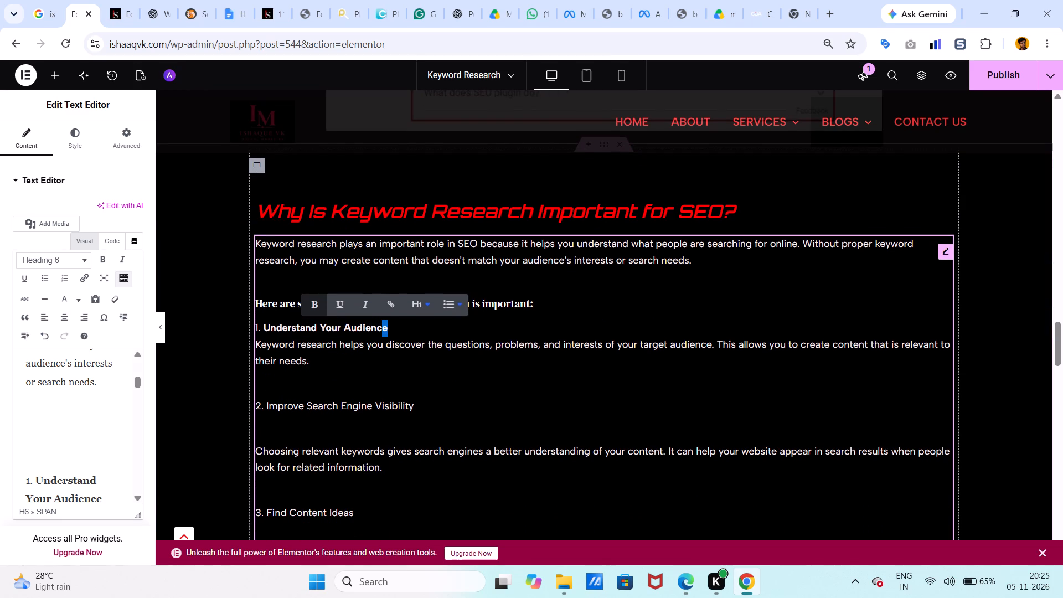
{"action": "left_click_drag", "start_coordinate": [257, 403], "coordinate": [391, 403]}
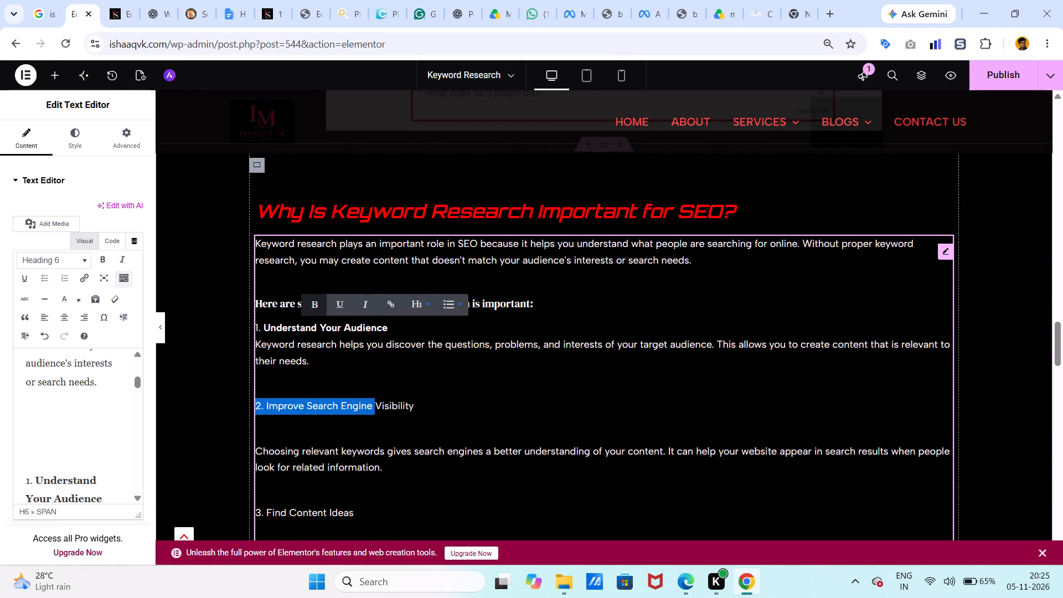
{"action": "left_click_drag", "start_coordinate": [391, 403], "coordinate": [426, 406]}
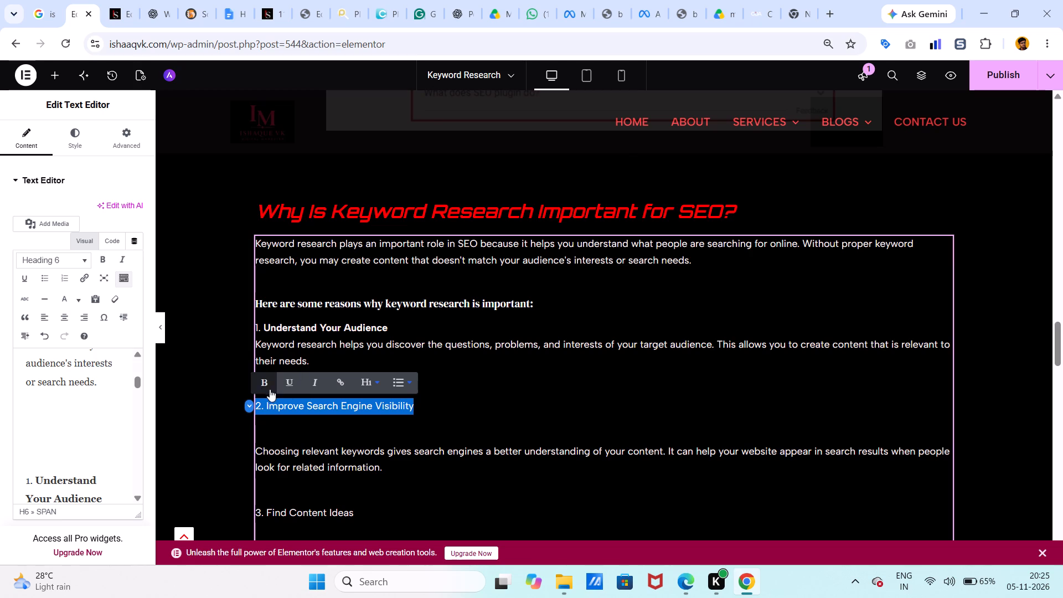
{"action": "left_click", "coordinate": [264, 385]}
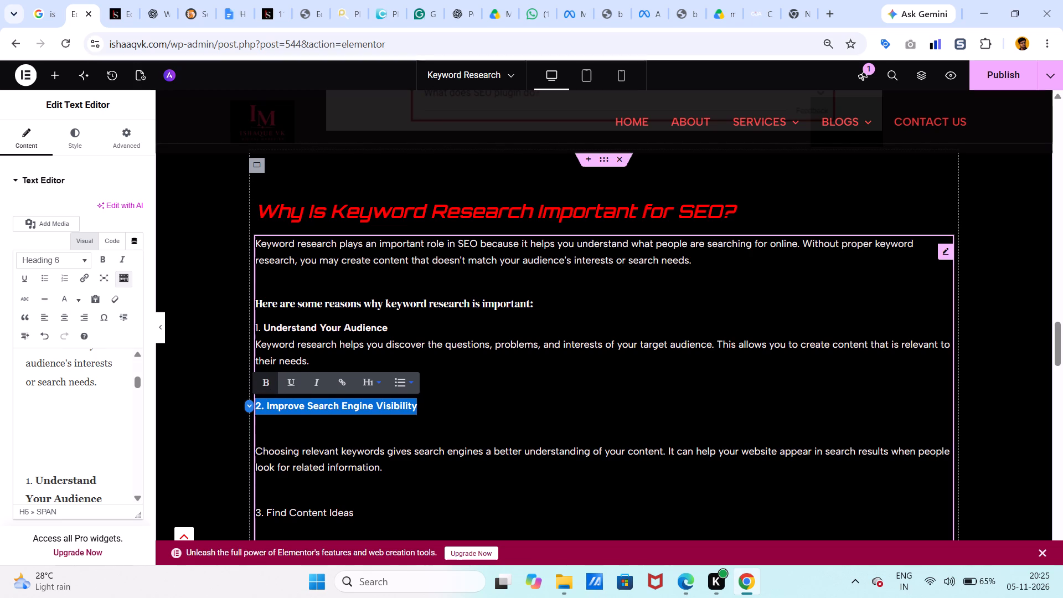
{"action": "left_click_drag", "start_coordinate": [256, 324], "coordinate": [262, 326]}
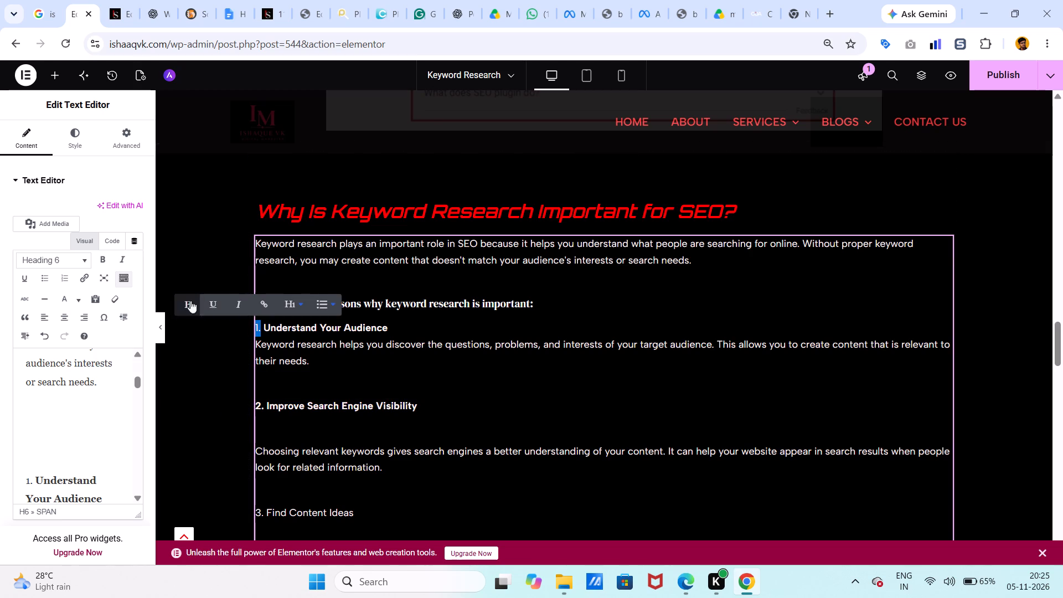
{"action": "left_click", "coordinate": [183, 297]}
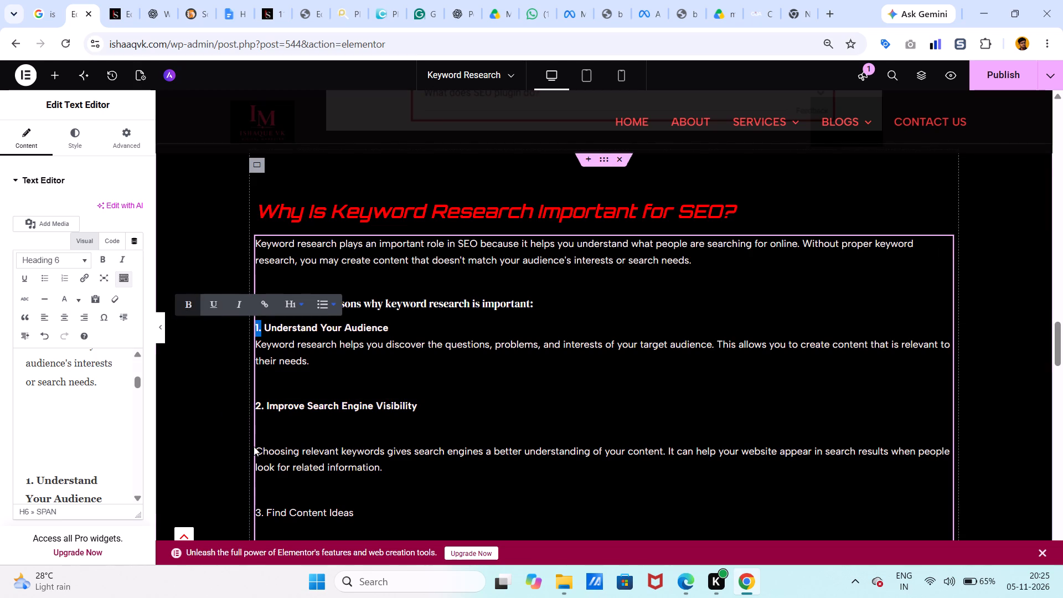
Remove the gap under "2. Improve Search Engine Visibility" so its paragraph starts on the line directly below.
{"action": "left_click", "coordinate": [256, 447]}
{"action": "key", "text": "BackSpace"}
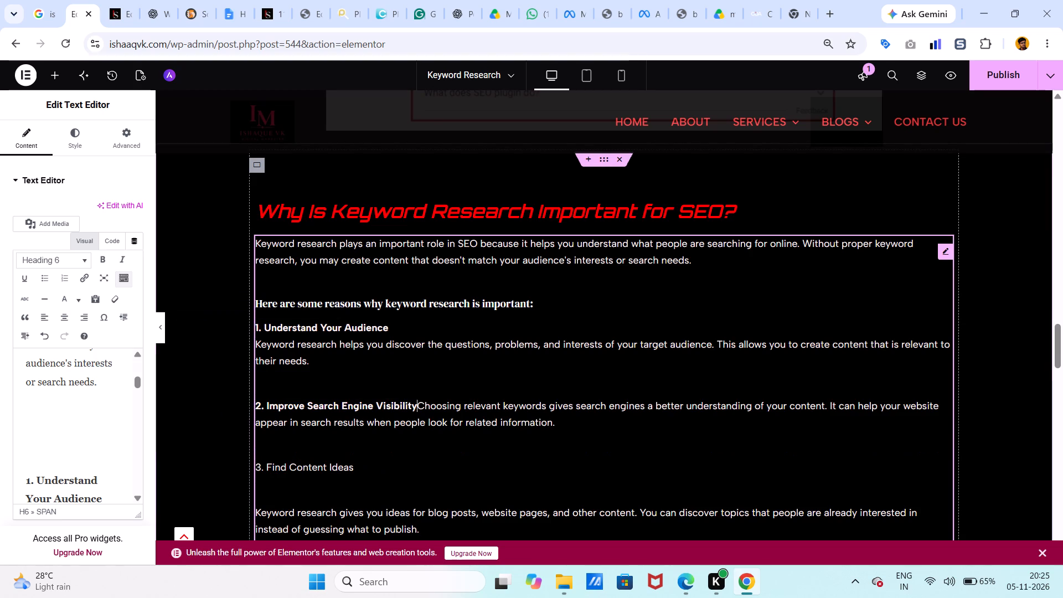
{"action": "key", "text": "shift+Return"}
Bold the subheading "3. Find Content Ideas" and place its paragraph on the line directly below it.
{"action": "scroll", "coordinate": [295, 486], "scroll_direction": "down", "scroll_amount": 1}
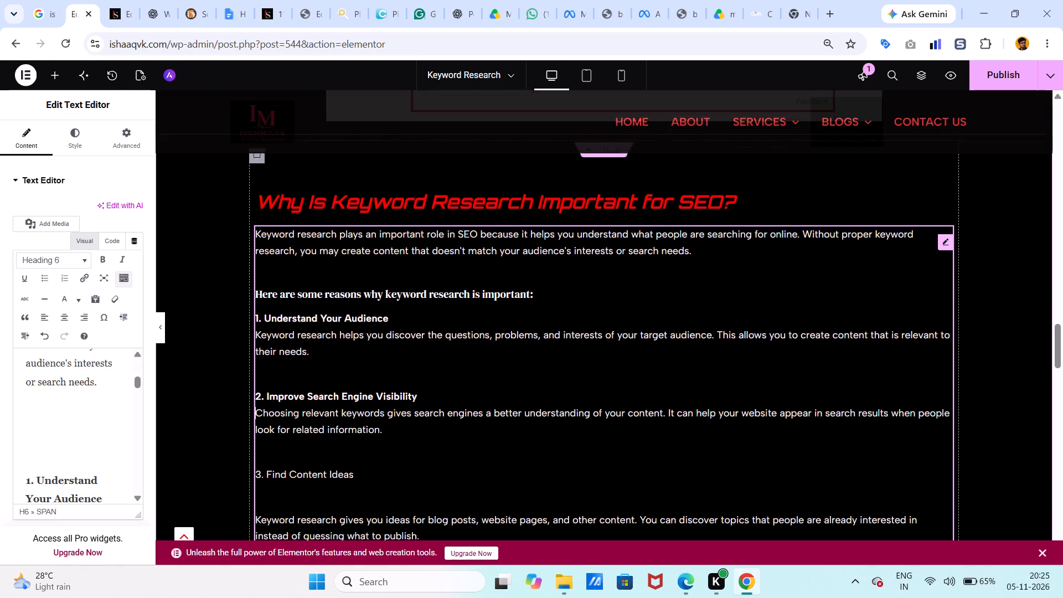
{"action": "scroll", "coordinate": [295, 486], "scroll_direction": "down", "scroll_amount": 1}
{"action": "left_click_drag", "start_coordinate": [256, 408], "coordinate": [308, 420]}
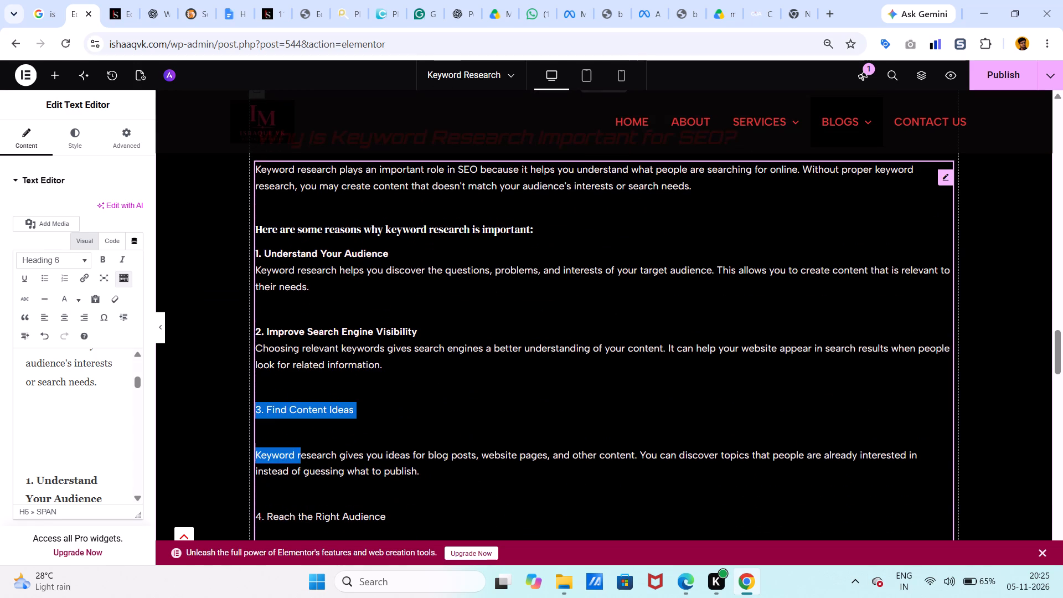
{"action": "left_click_drag", "start_coordinate": [308, 420], "coordinate": [353, 410]}
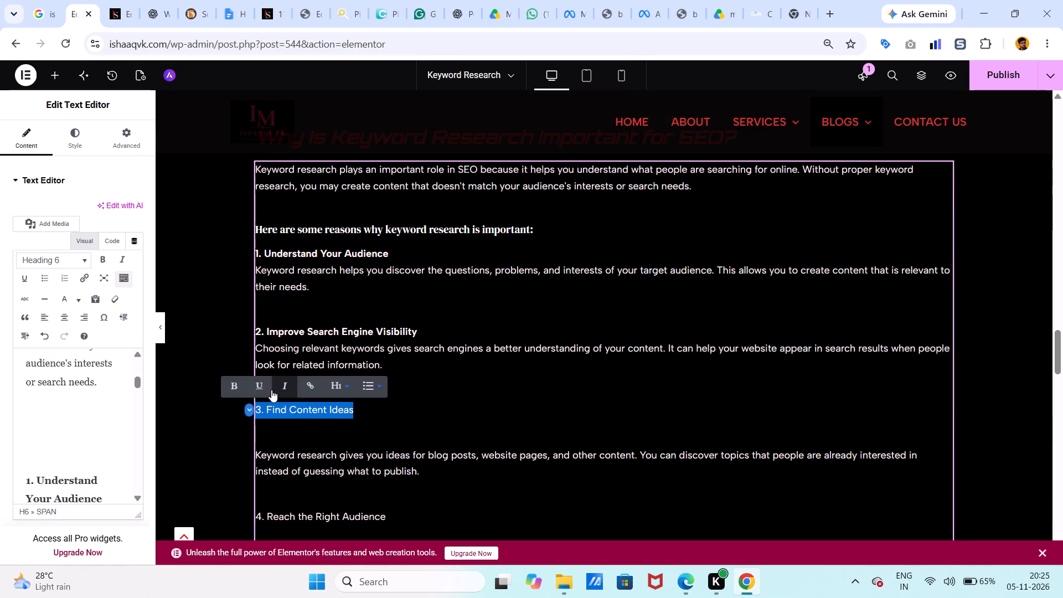
{"action": "left_click", "coordinate": [234, 388]}
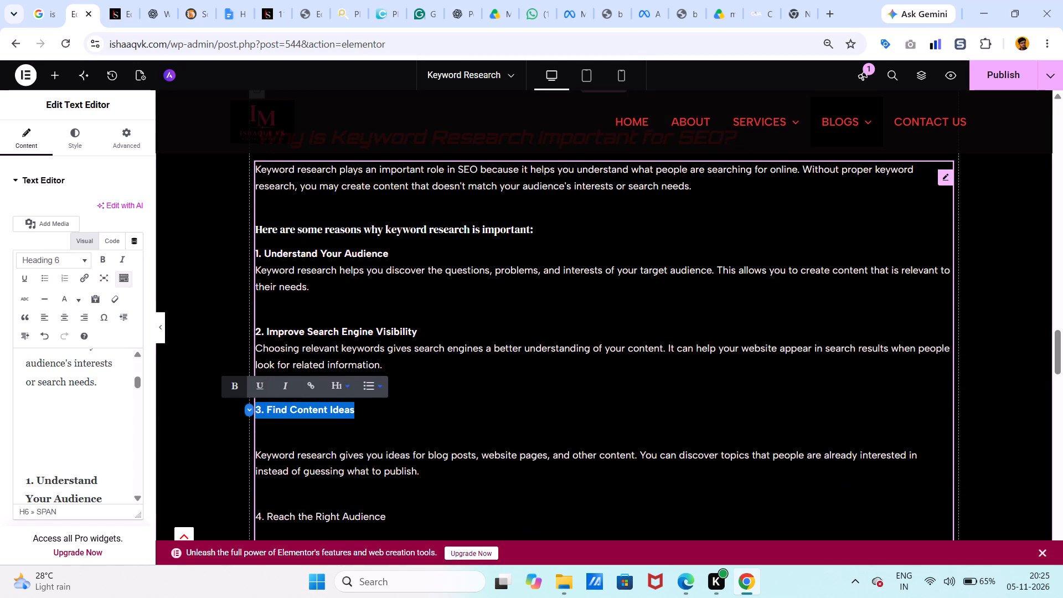
{"action": "left_click", "coordinate": [256, 452]}
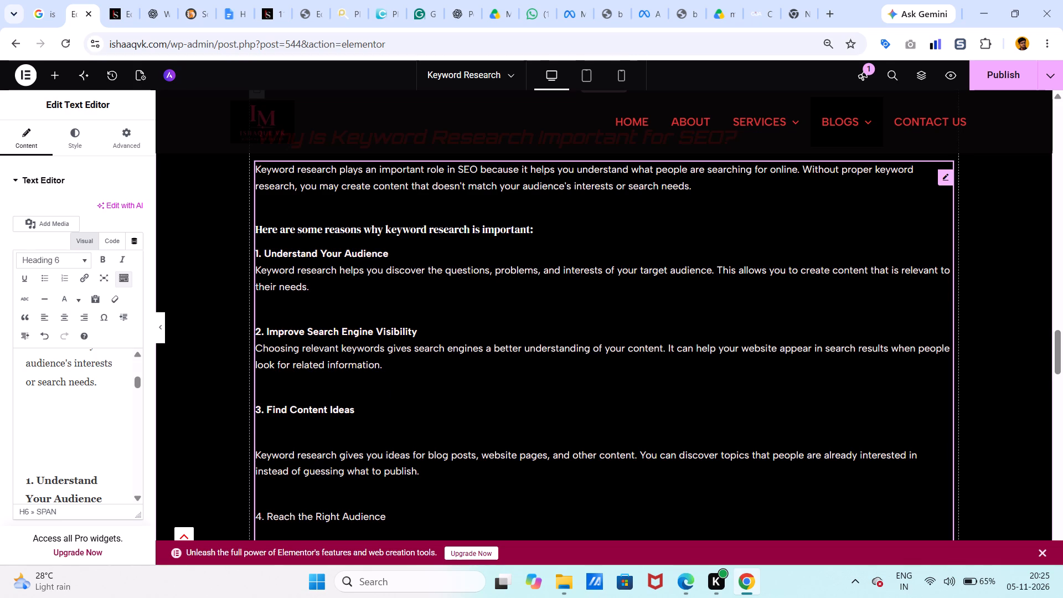
{"action": "key", "text": "BackSpace"}
{"action": "key", "text": "shift+Return"}
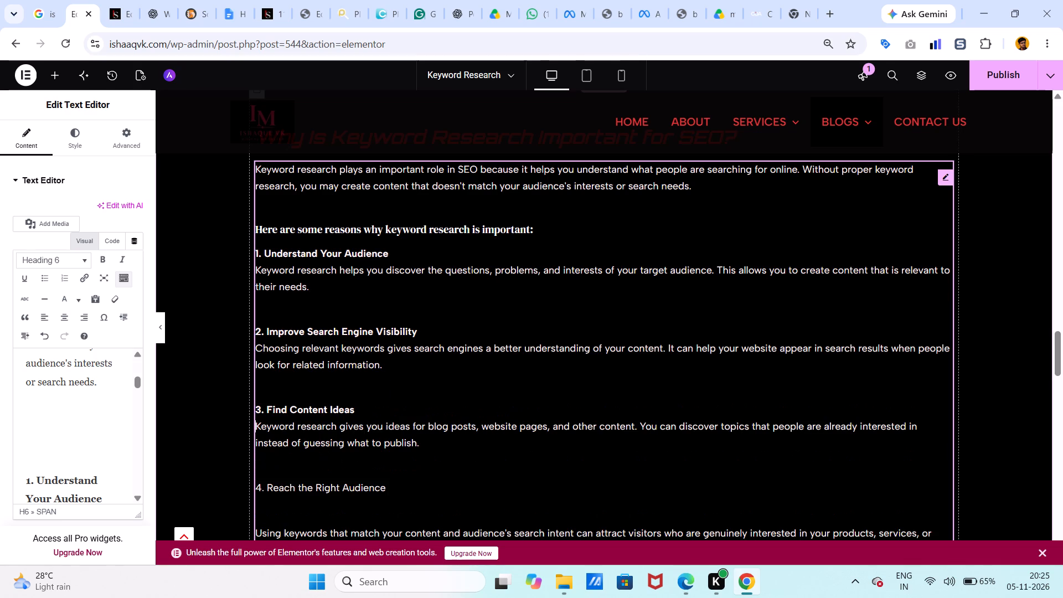
Bold the subheading "4. Reach the Right Audience" and place its paragraph on the line directly below it.
{"action": "scroll", "coordinate": [280, 462], "scroll_direction": "down", "scroll_amount": 1}
{"action": "left_click_drag", "start_coordinate": [259, 404], "coordinate": [301, 406]}
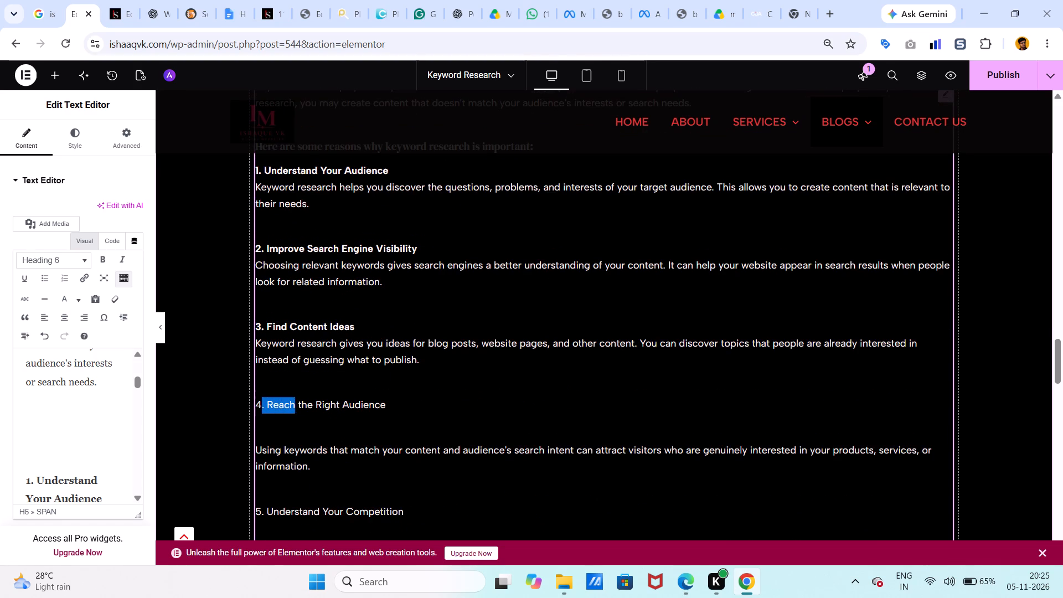
{"action": "left_click_drag", "start_coordinate": [301, 406], "coordinate": [354, 405]}
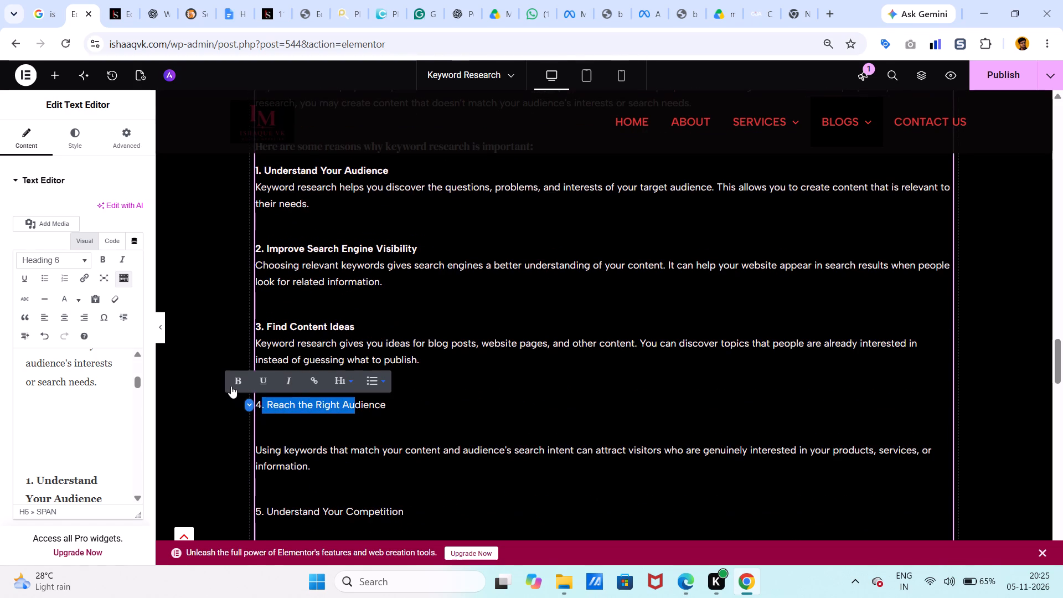
{"action": "left_click", "coordinate": [231, 386]}
{"action": "left_click_drag", "start_coordinate": [257, 405], "coordinate": [389, 410]}
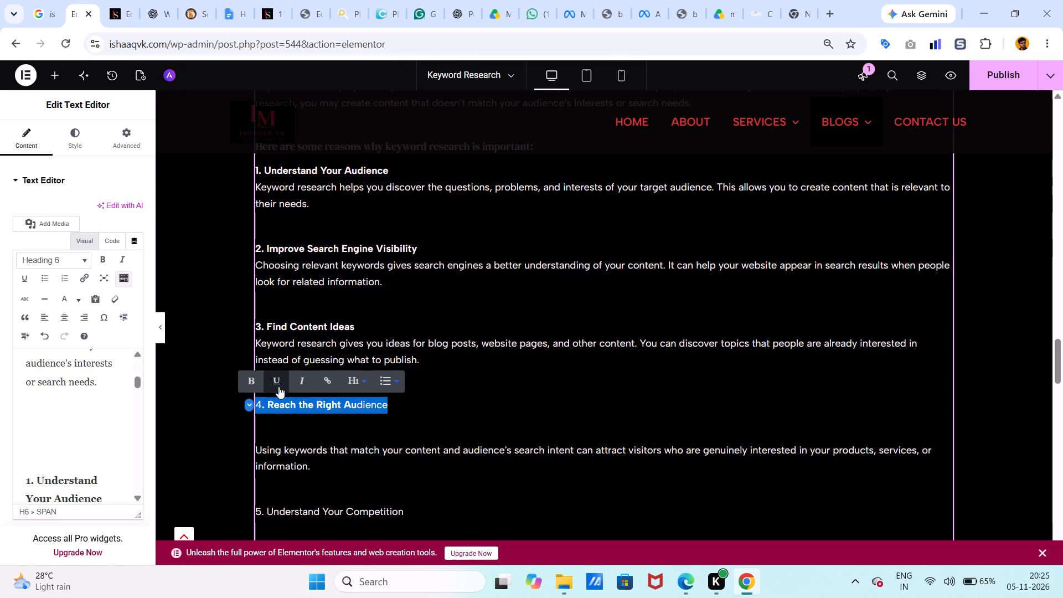
{"action": "left_click", "coordinate": [249, 376]}
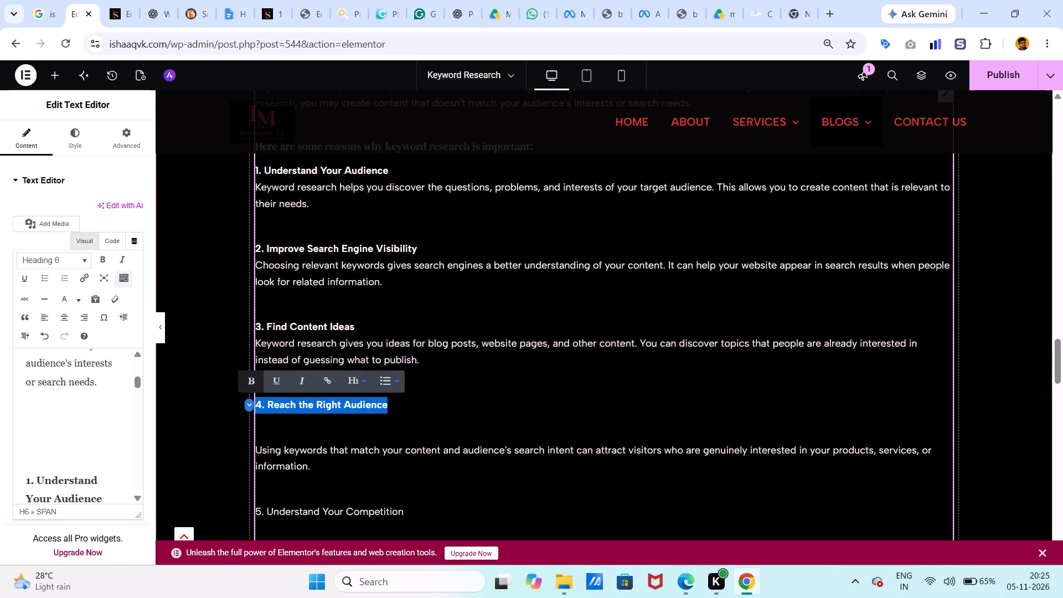
{"action": "left_click", "coordinate": [259, 448]}
{"action": "key", "text": "Left"}
{"action": "key", "text": "BackSpace"}
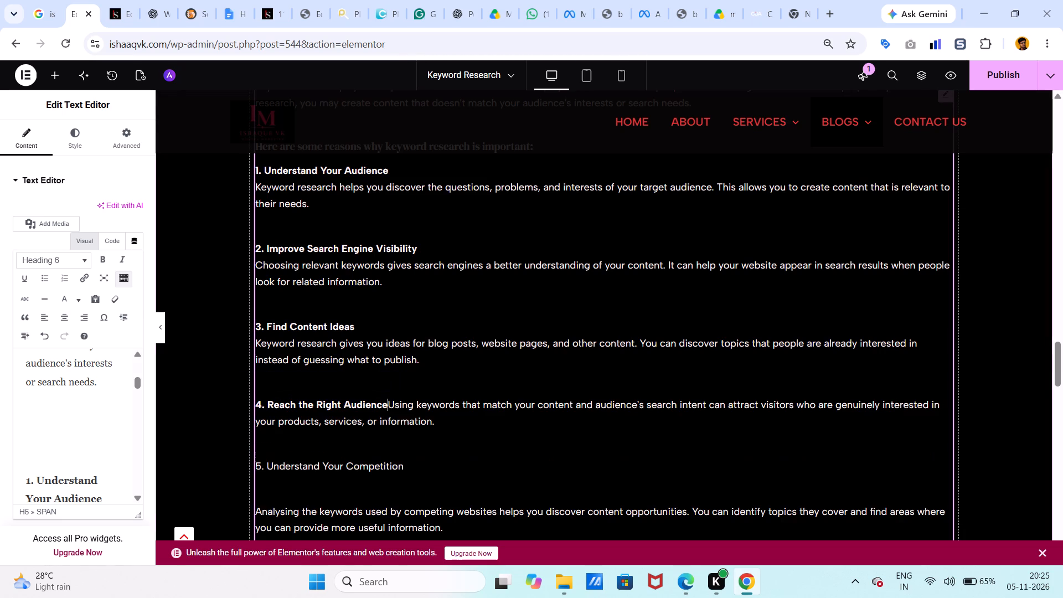
{"action": "key", "text": "shift+Return"}
Bold the subheading "5. Understand Your Competition" and place its paragraph on the line directly below it.
{"action": "scroll", "coordinate": [273, 465], "scroll_direction": "down", "scroll_amount": 1}
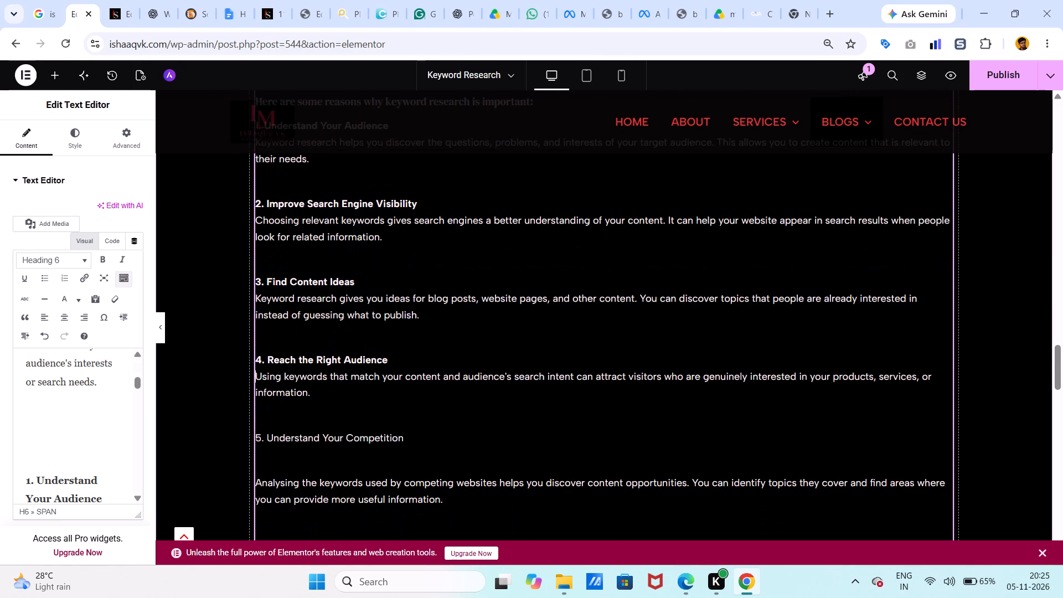
{"action": "left_click_drag", "start_coordinate": [258, 437], "coordinate": [394, 436]}
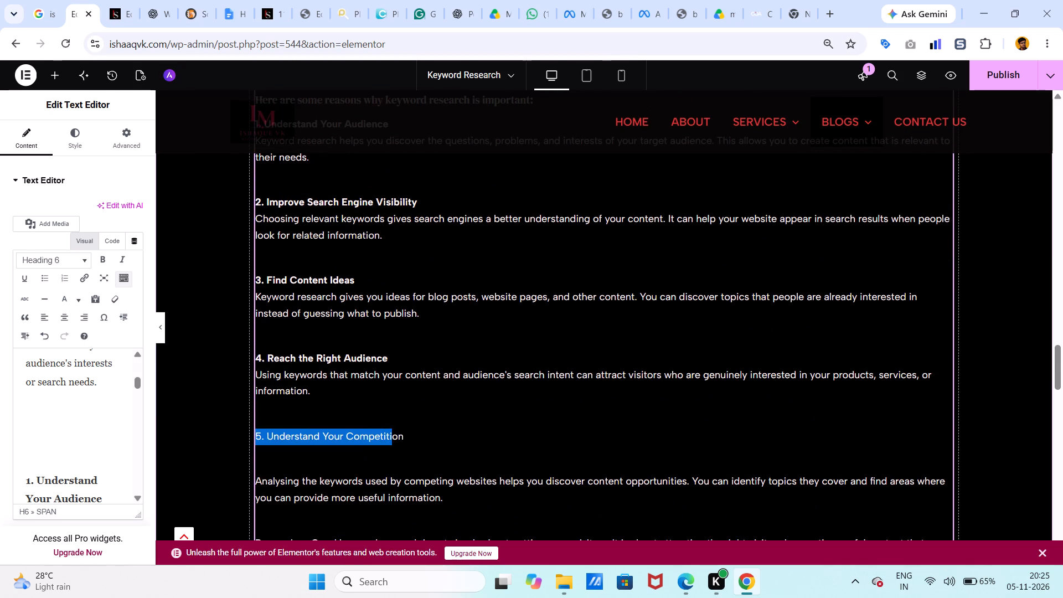
{"action": "left_click_drag", "start_coordinate": [394, 436], "coordinate": [407, 435]}
{"action": "left_click", "coordinate": [265, 404]}
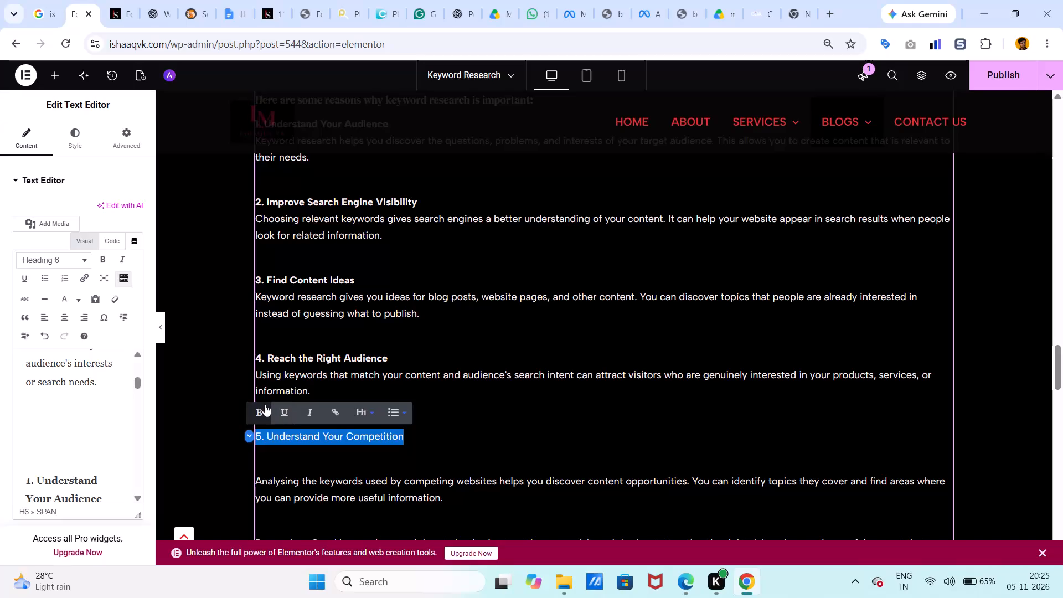
{"action": "left_click", "coordinate": [257, 475]}
{"action": "key", "text": "BackSpace"}
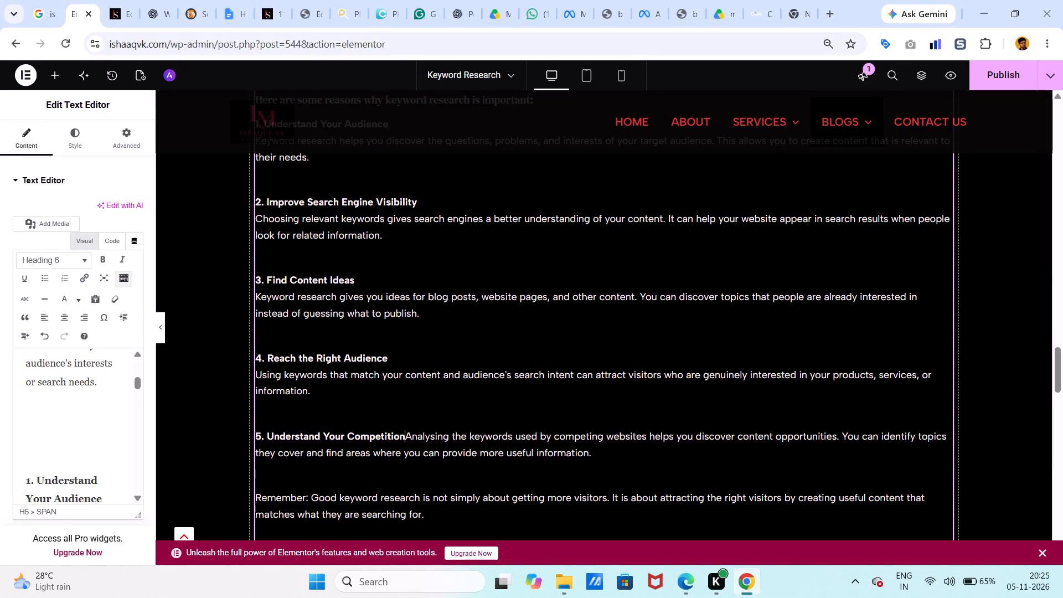
{"action": "key", "text": "shift+Return"}
Bold the whole closing paragraph that starts with "Remember: Good keyword research".
{"action": "scroll", "coordinate": [278, 477], "scroll_direction": "down", "scroll_amount": 1}
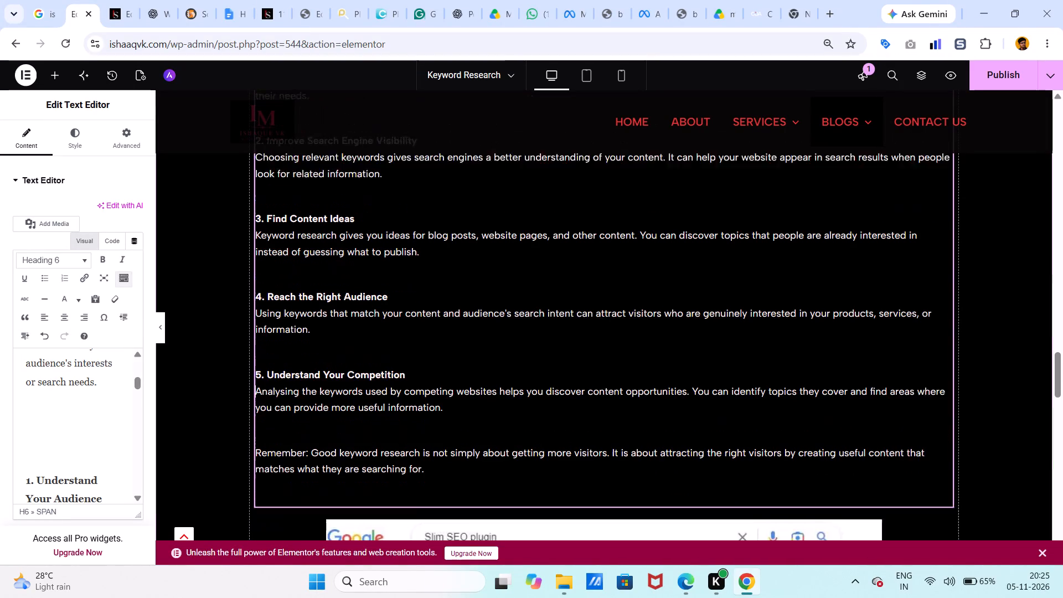
{"action": "scroll", "coordinate": [278, 477], "scroll_direction": "down", "scroll_amount": 1}
{"action": "left_click_drag", "start_coordinate": [256, 415], "coordinate": [363, 437]}
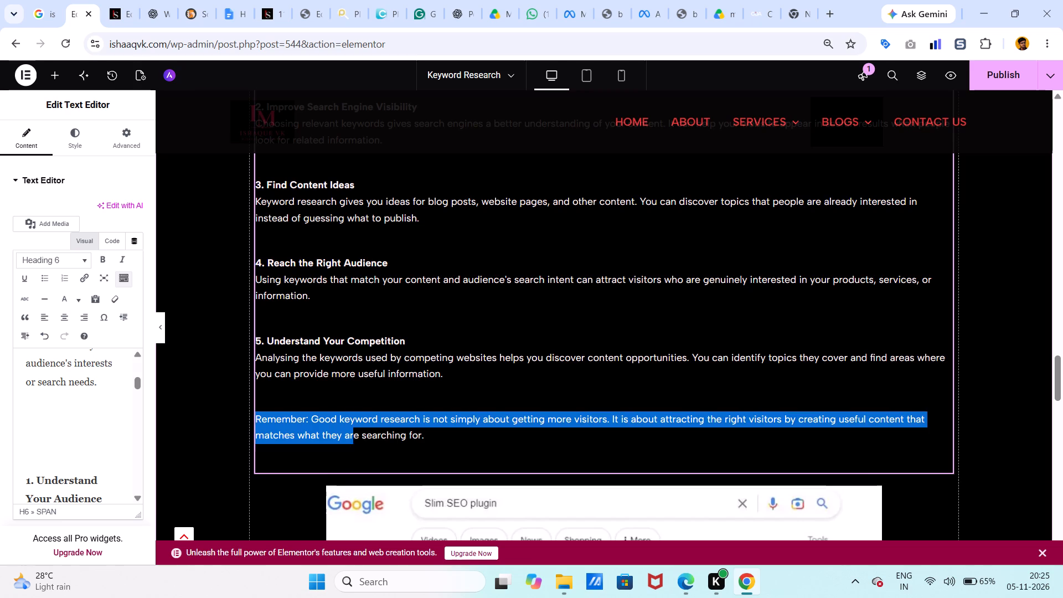
{"action": "left_click_drag", "start_coordinate": [363, 437], "coordinate": [424, 440]}
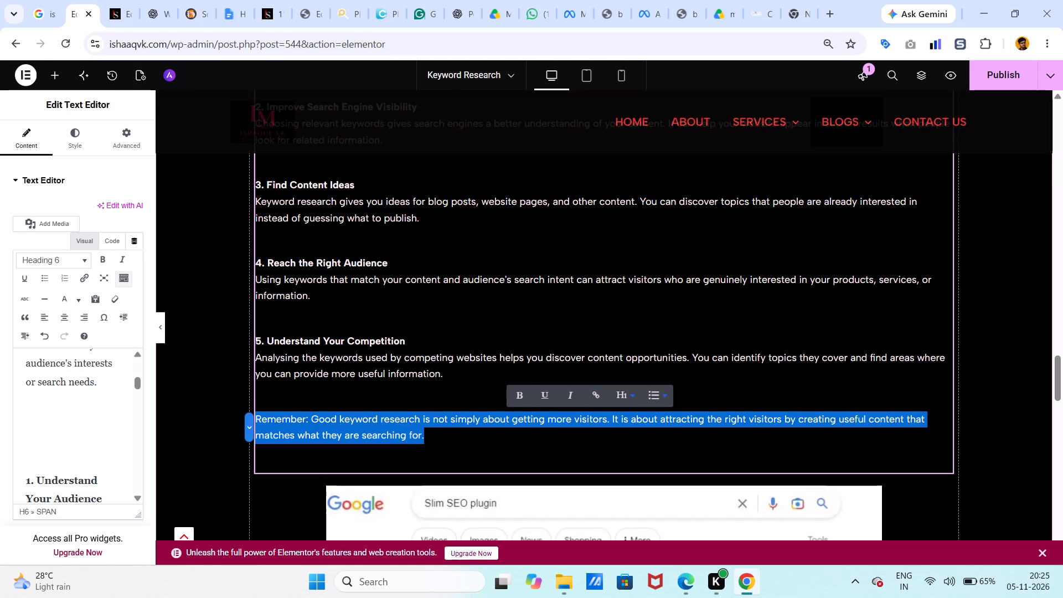
{"action": "left_click", "coordinate": [519, 403]}
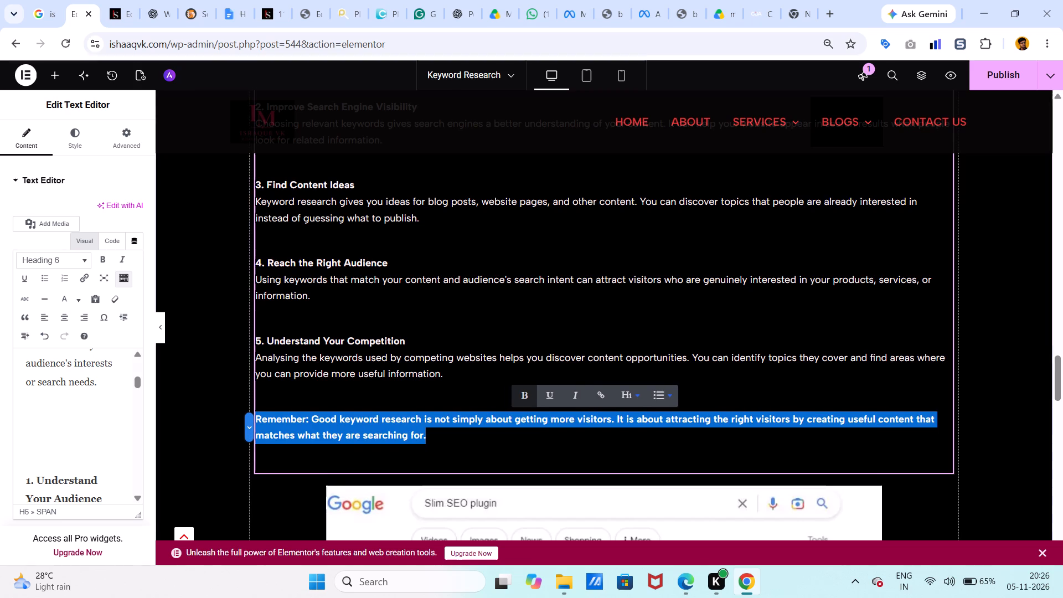
Review the formatting of the finished section against the previous section and the search-result images around them.
{"action": "scroll", "coordinate": [480, 351], "scroll_direction": "up", "scroll_amount": 6}
{"action": "scroll", "coordinate": [480, 351], "scroll_direction": "down", "scroll_amount": 5}
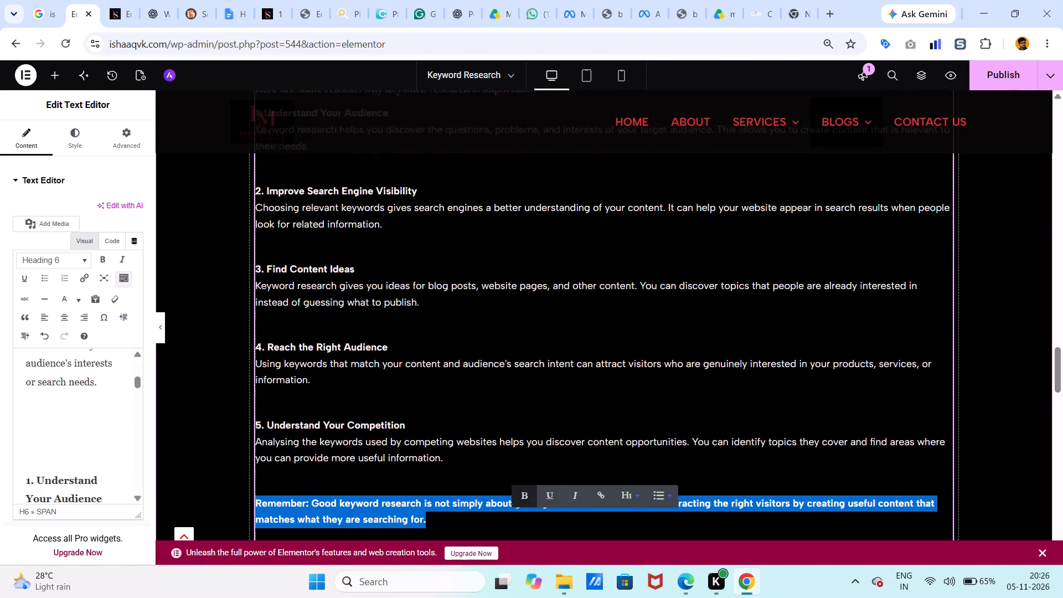
{"action": "scroll", "coordinate": [480, 351], "scroll_direction": "down", "scroll_amount": 4}
{"action": "scroll", "coordinate": [480, 351], "scroll_direction": "up", "scroll_amount": 5}
{"action": "scroll", "coordinate": [480, 351], "scroll_direction": "down", "scroll_amount": 2}
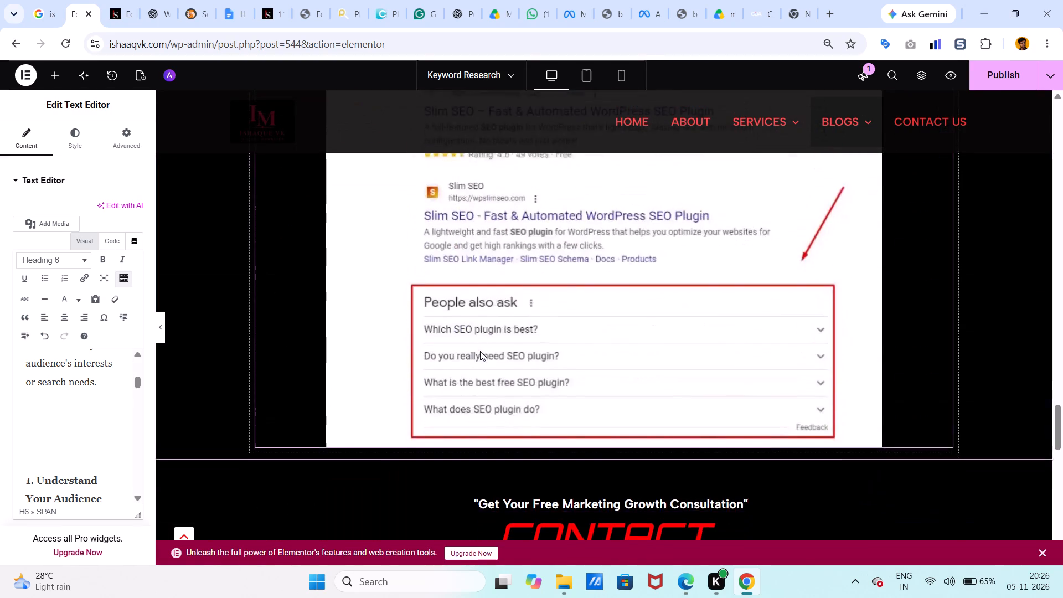
{"action": "scroll", "coordinate": [480, 351], "scroll_direction": "up", "scroll_amount": 16}
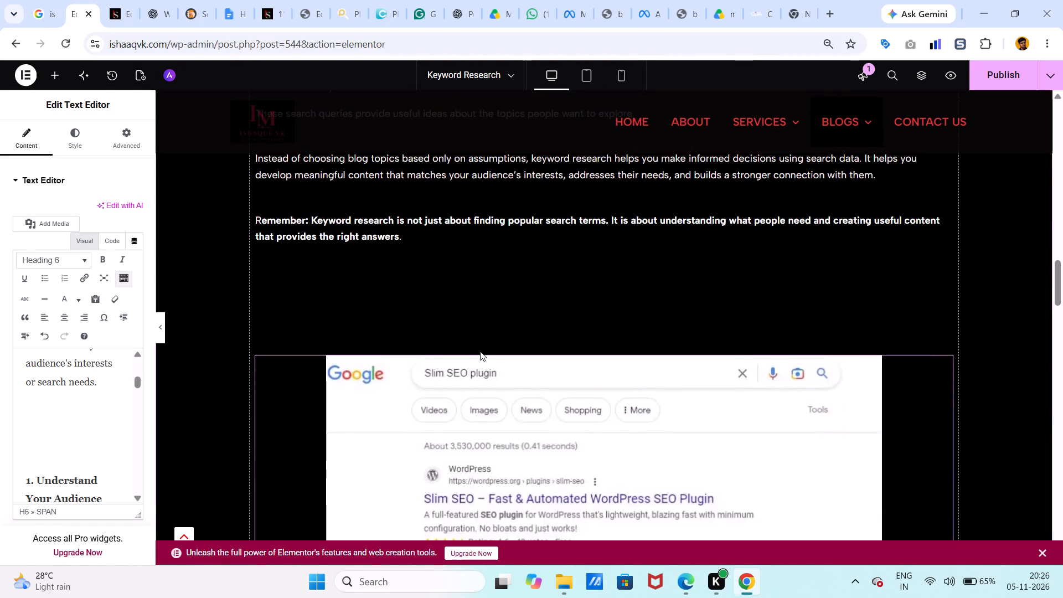
{"action": "scroll", "coordinate": [480, 351], "scroll_direction": "down", "scroll_amount": 9}
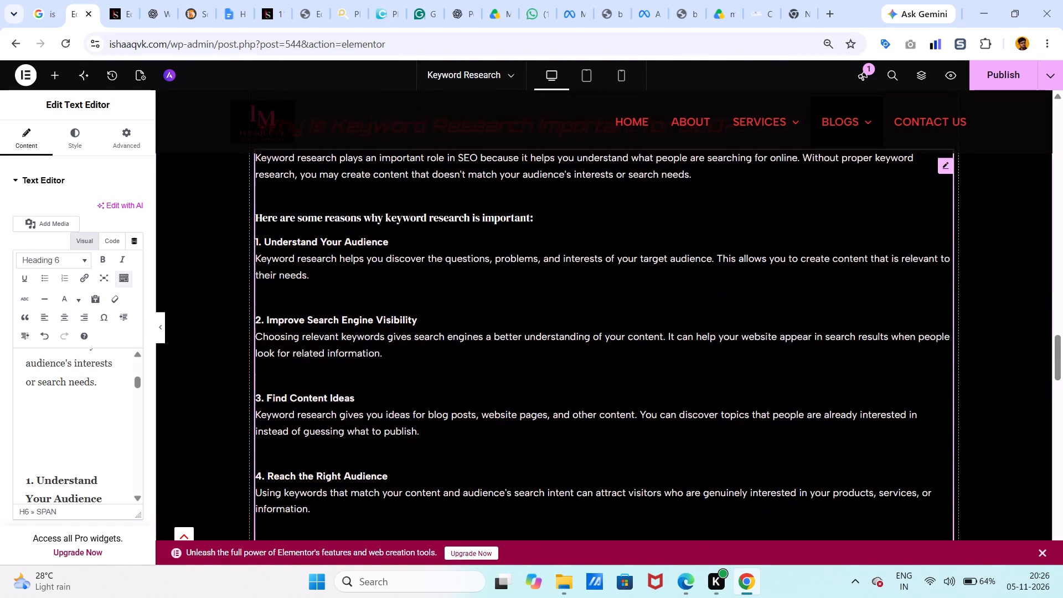
{"action": "scroll", "coordinate": [480, 351], "scroll_direction": "down", "scroll_amount": 1}
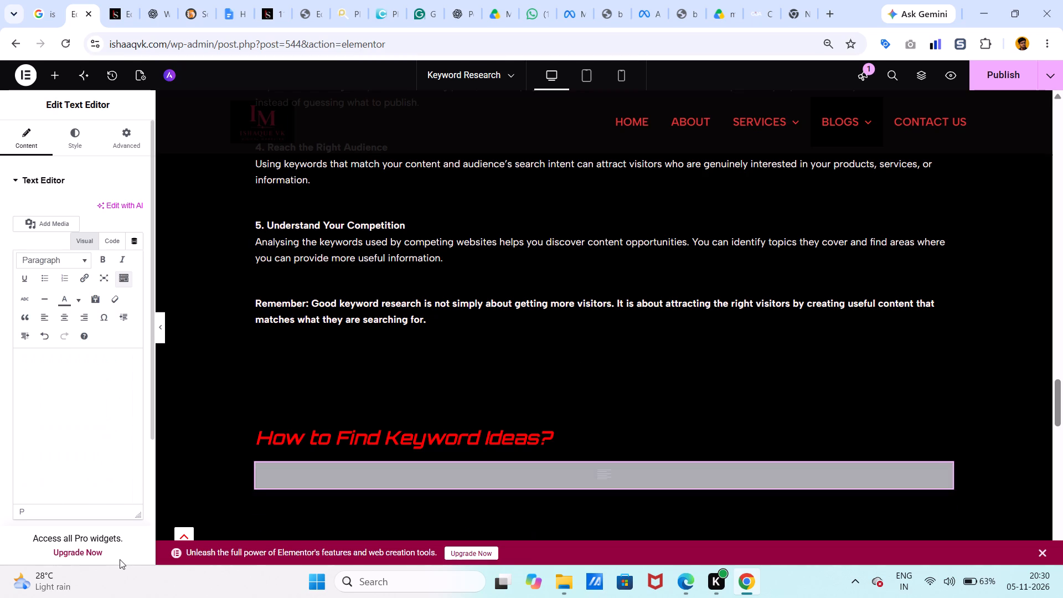
{"action": "key", "text": "ctrl+v"}
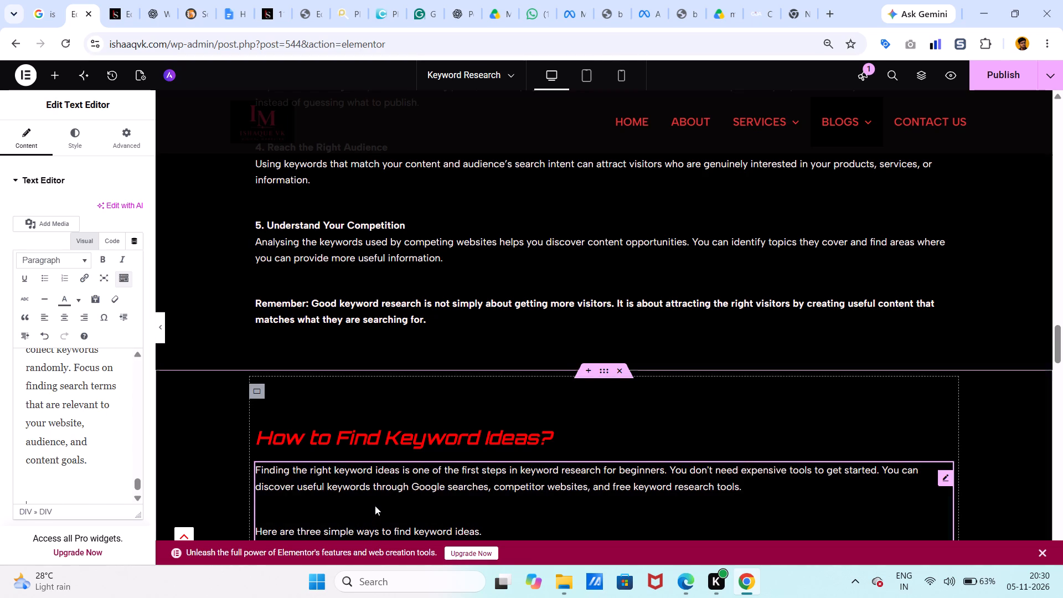
Format the line "Here are three simple ways to find keyword ideas." as Heading 5 and toggle its bold formatting.
{"action": "scroll", "coordinate": [375, 506], "scroll_direction": "down", "scroll_amount": 1}
{"action": "left_click", "coordinate": [482, 436]}
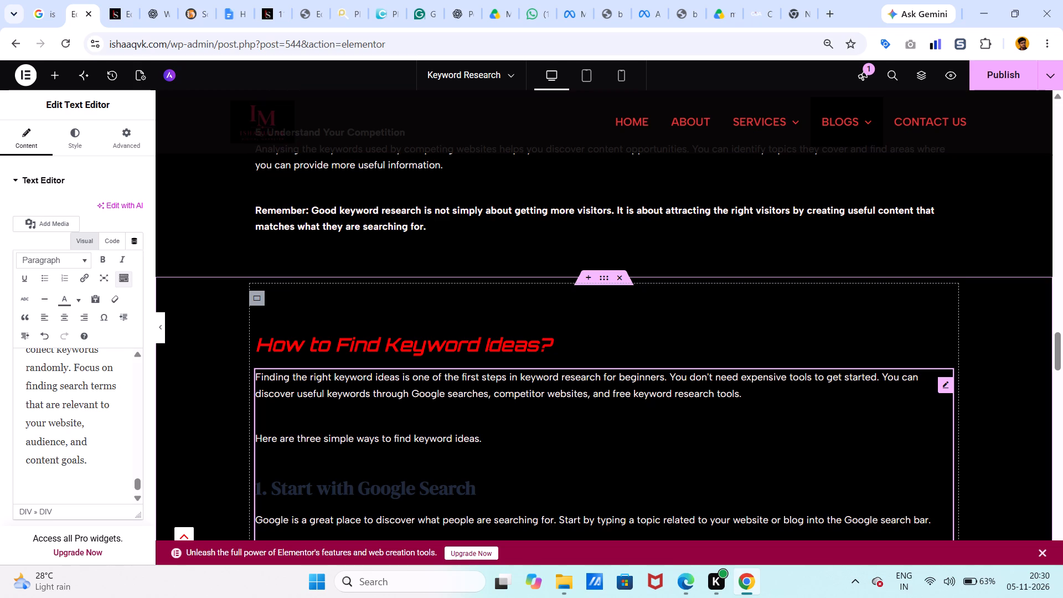
{"action": "left_click_drag", "start_coordinate": [257, 435], "coordinate": [482, 440]}
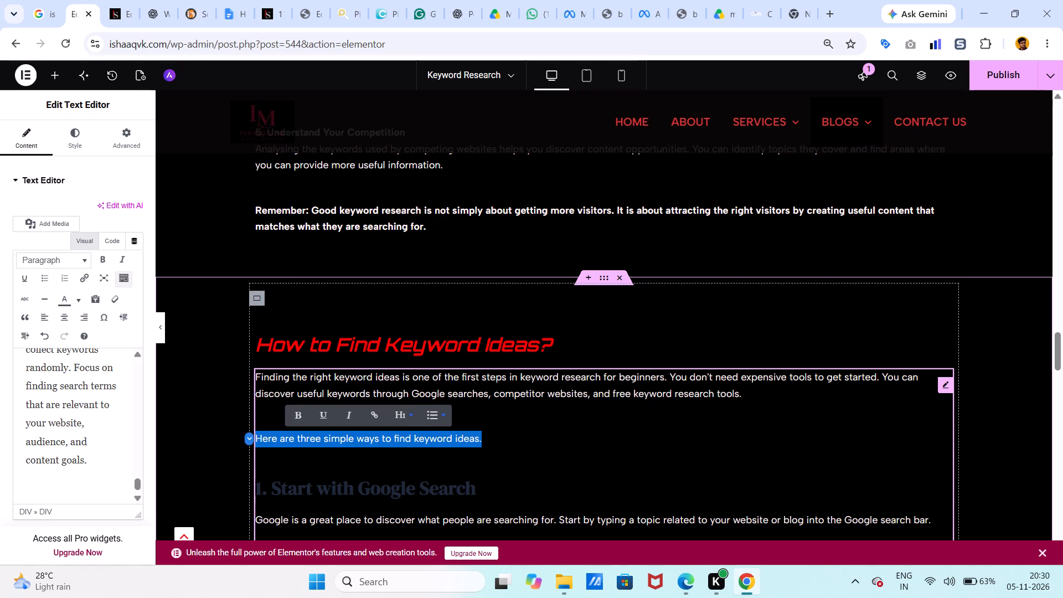
{"action": "left_click", "coordinate": [399, 411]}
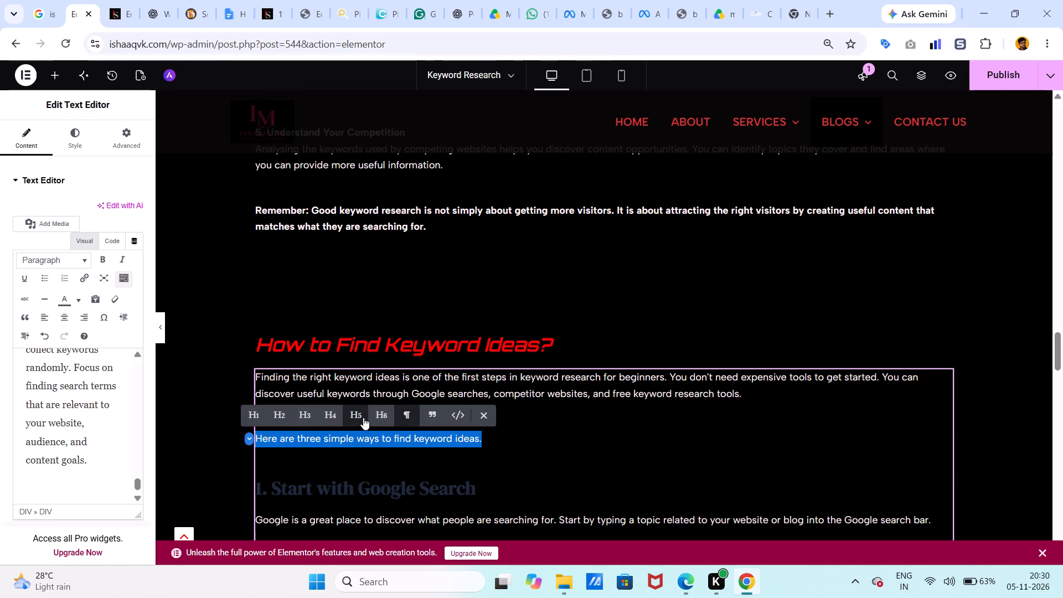
{"action": "left_click", "coordinate": [354, 416]}
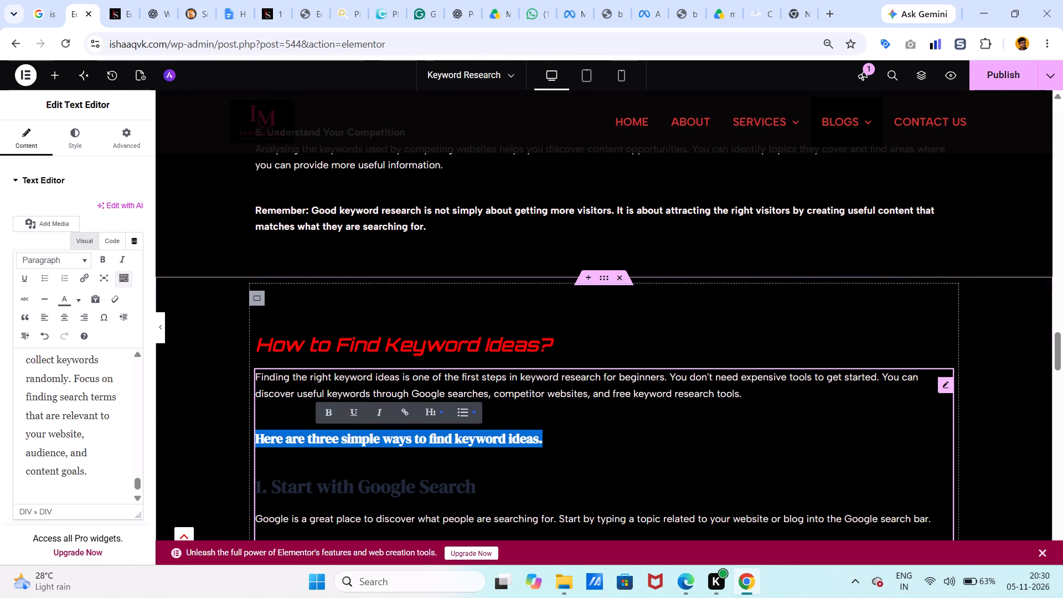
{"action": "left_click", "coordinate": [329, 419]}
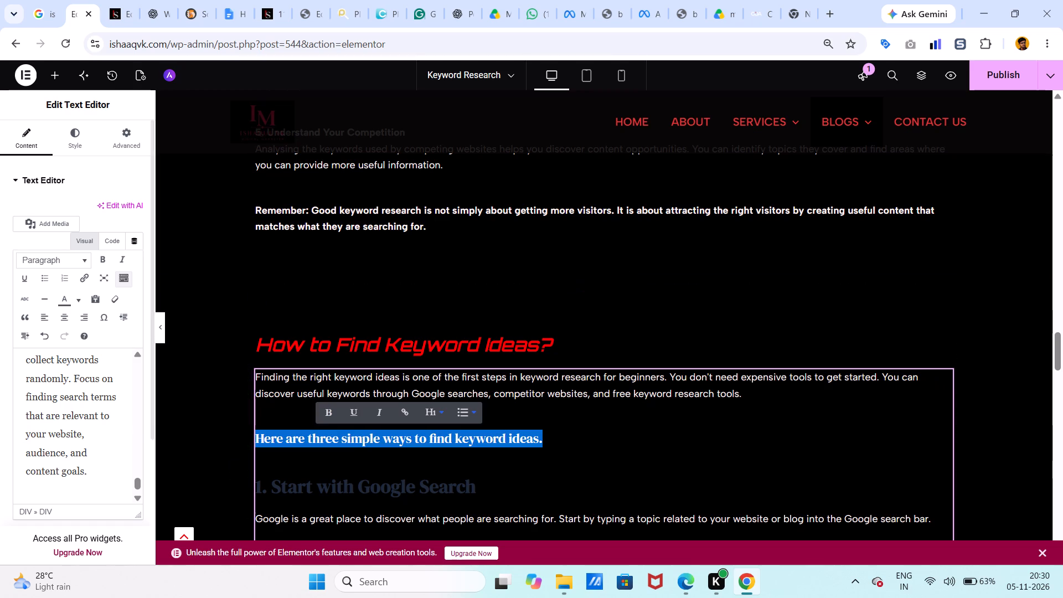
Toggle bold on the "1. Start with Google Search" subheading and change it to Heading 6.
{"action": "left_click_drag", "start_coordinate": [474, 488], "coordinate": [392, 482]}
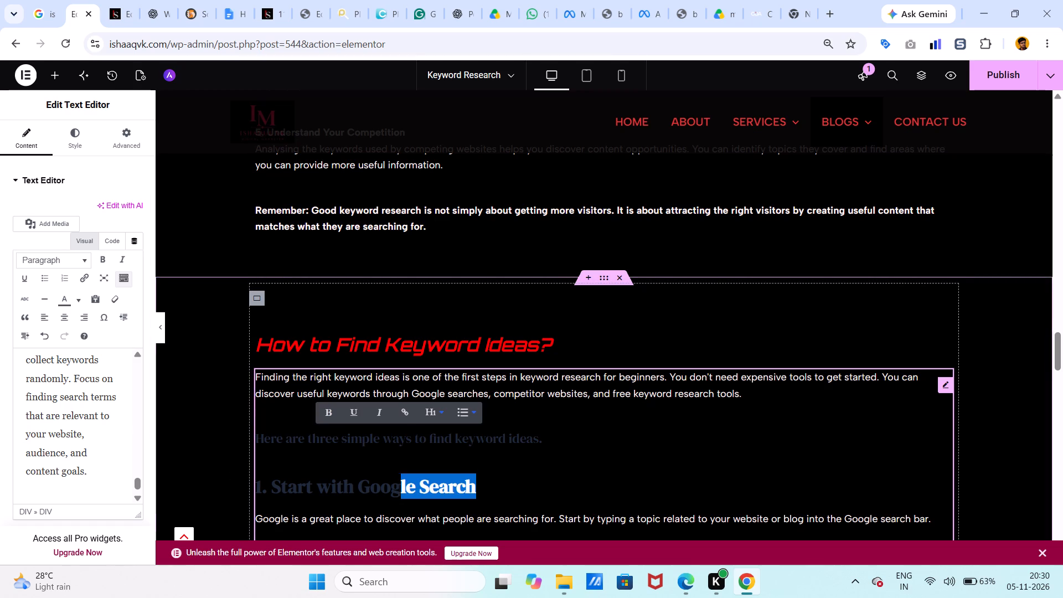
{"action": "left_click_drag", "start_coordinate": [392, 482], "coordinate": [256, 482]}
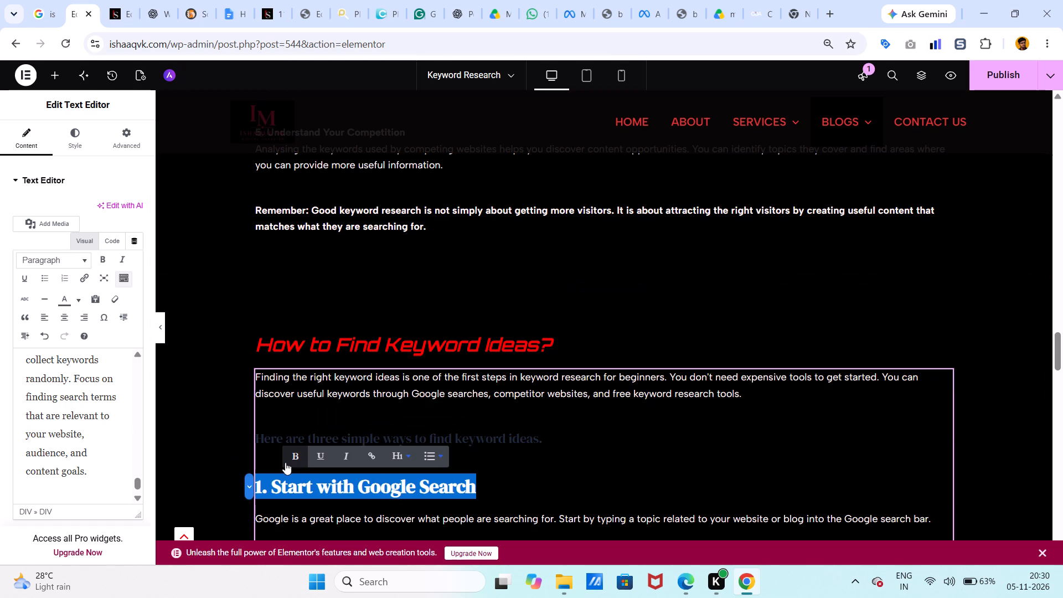
{"action": "left_click", "coordinate": [292, 457]}
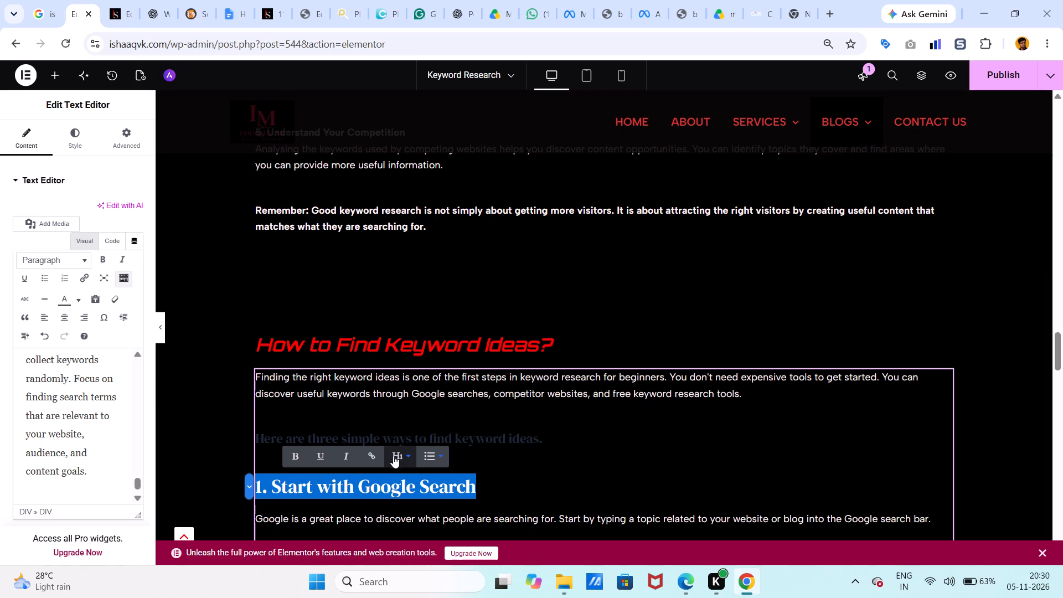
{"action": "left_click", "coordinate": [395, 455]}
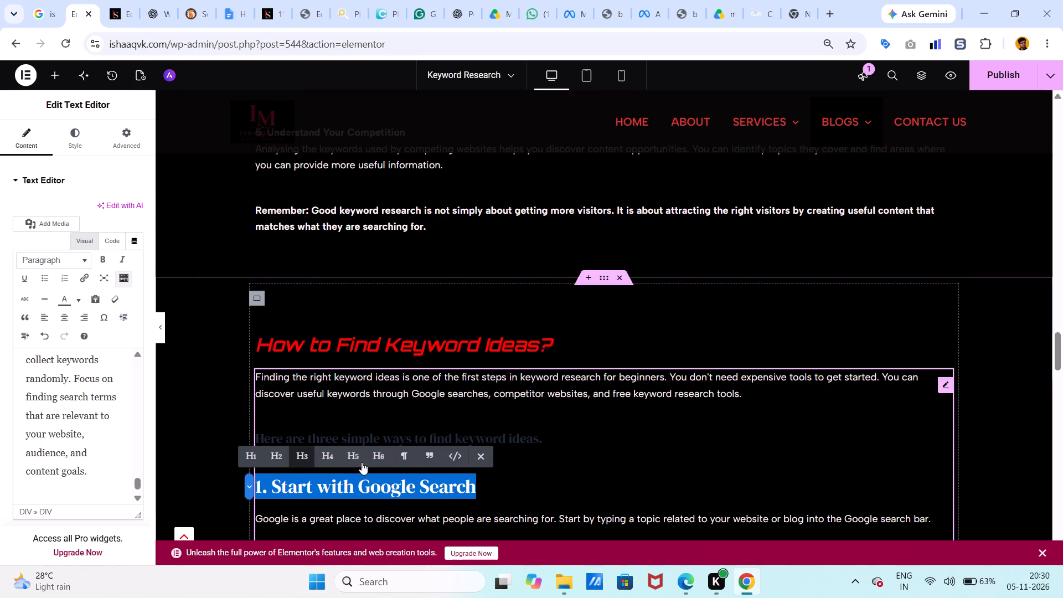
{"action": "left_click", "coordinate": [378, 459]}
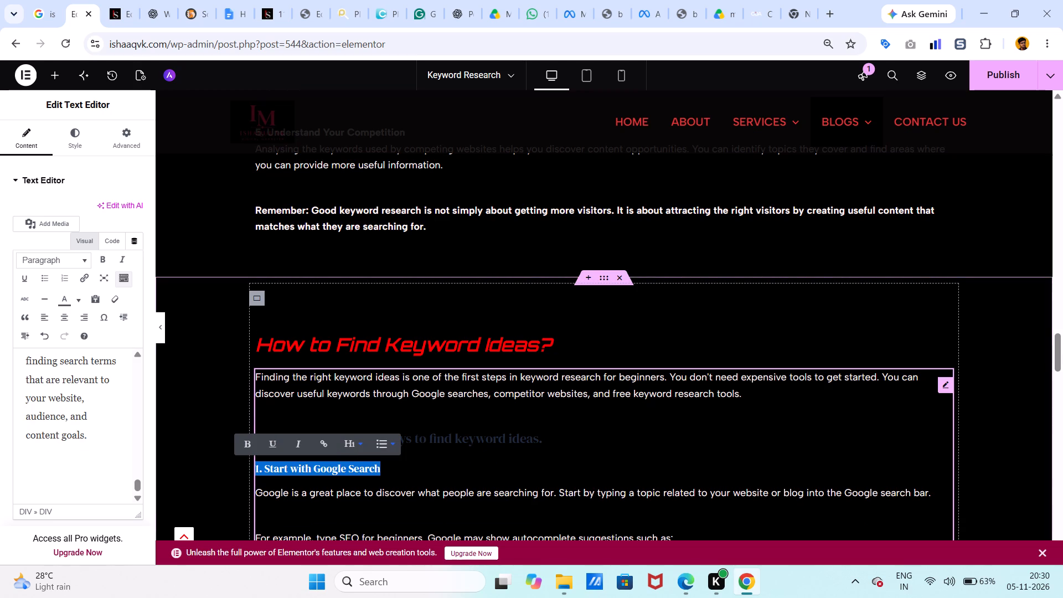
{"action": "left_click", "coordinate": [407, 468]}
Close the gap before "For example, type SEO for beginners" so it follows the Google search bar sentence on its own line.
{"action": "scroll", "coordinate": [407, 468], "scroll_direction": "down", "scroll_amount": 2}
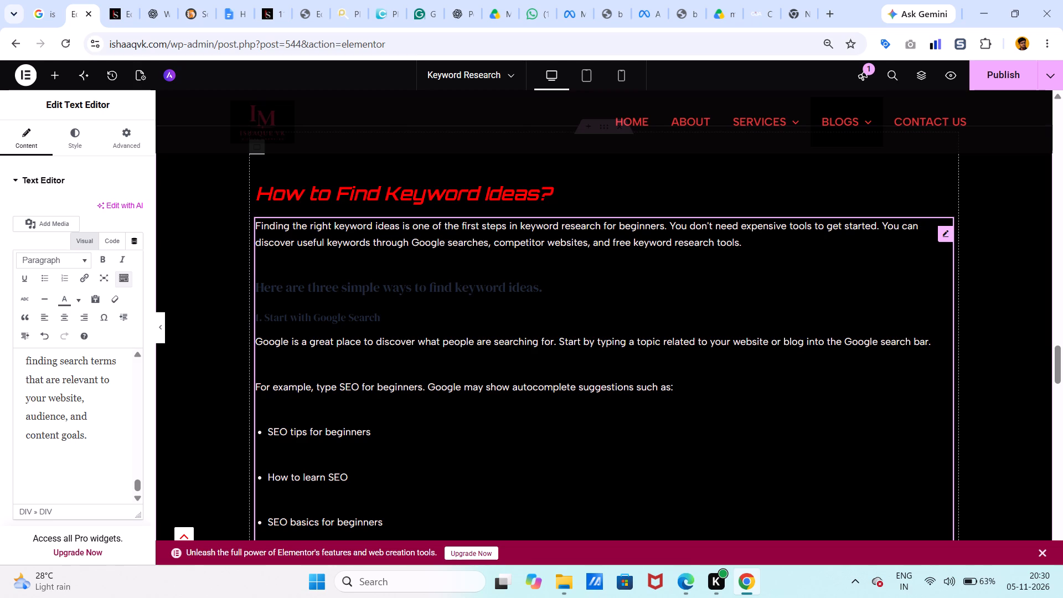
{"action": "left_click", "coordinate": [257, 384]}
{"action": "key", "text": "BackSpace"}
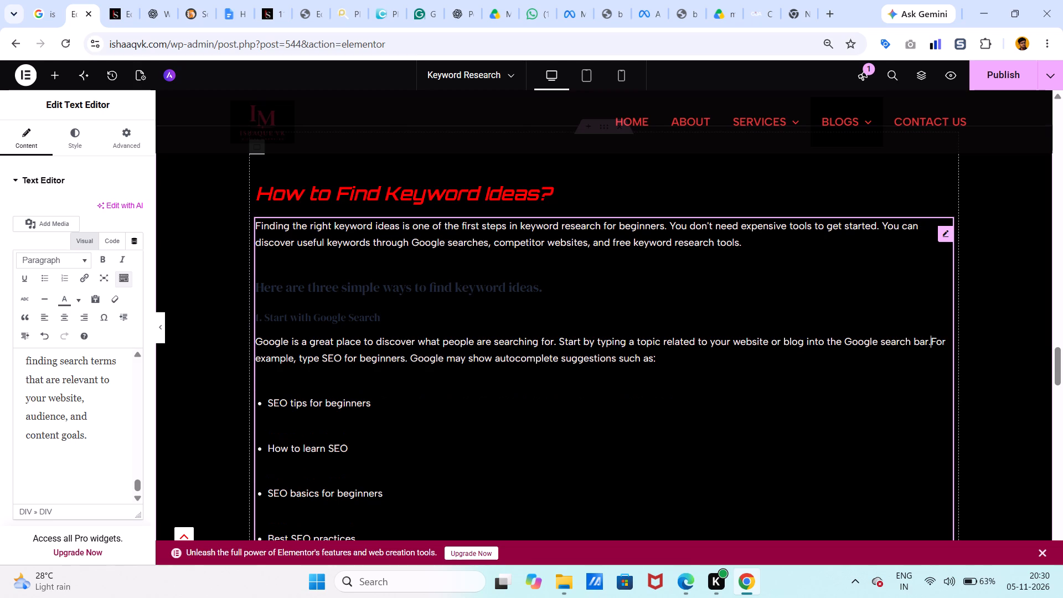
{"action": "key", "text": "shift+Return"}
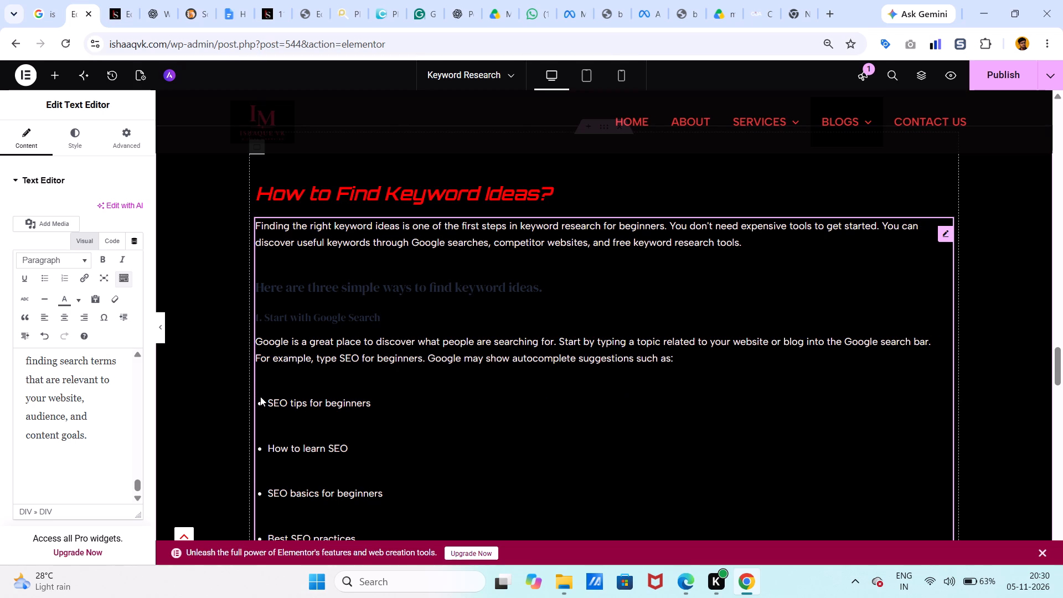
Turn the four bulleted autocomplete suggestions, from "SEO tips for beginners" to "Best SEO practices", into plain single-spaced lines beneath the example sentence.
{"action": "left_click", "coordinate": [264, 404]}
{"action": "key", "text": "BackSpace"}
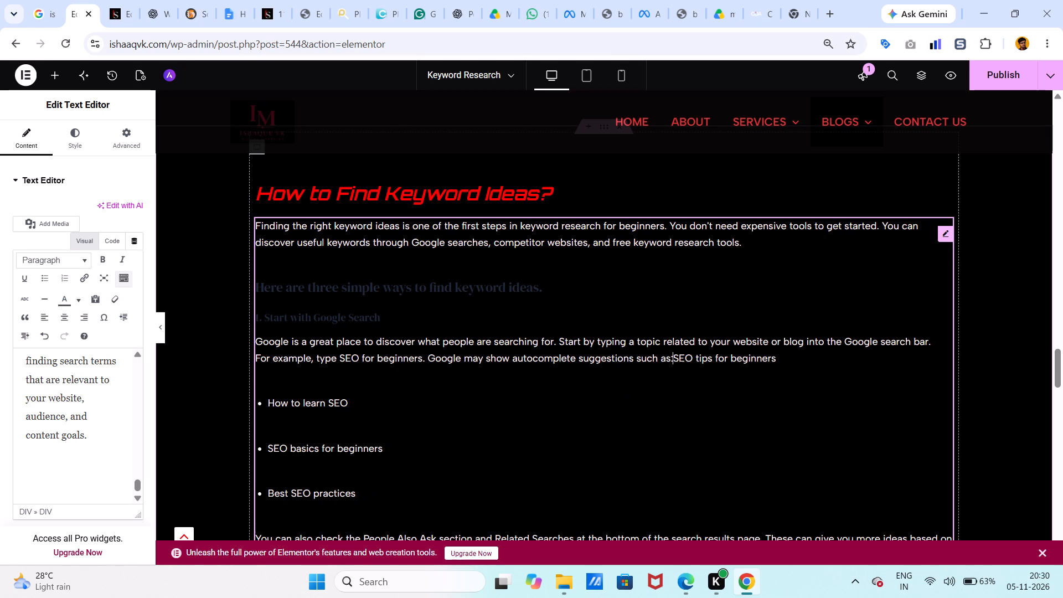
{"action": "key", "text": "shift+Return"}
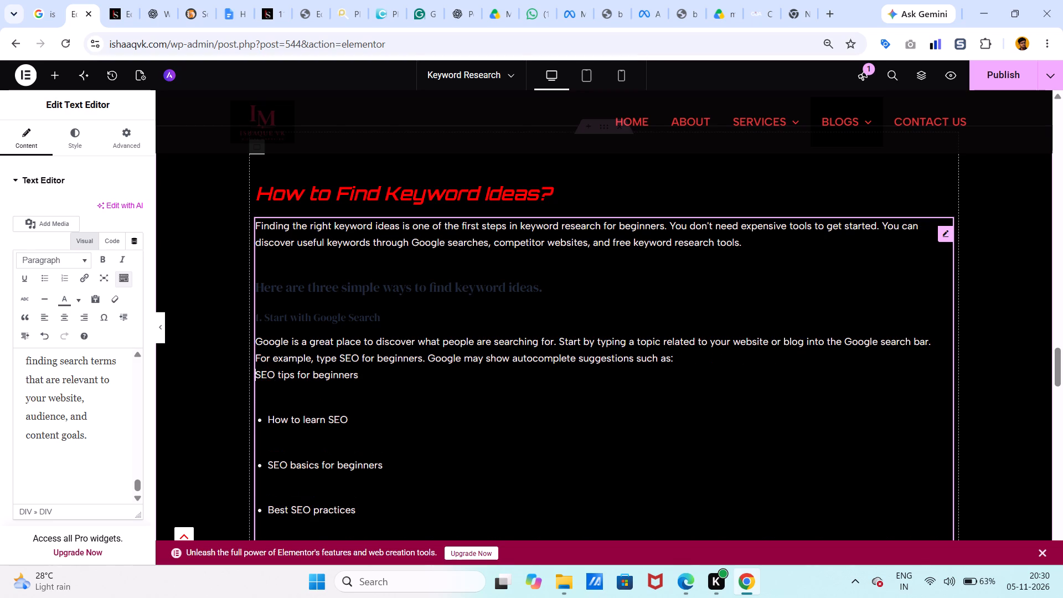
{"action": "left_click", "coordinate": [264, 417]}
{"action": "key", "text": "BackSpace"}
{"action": "key", "text": "shift+Return"}
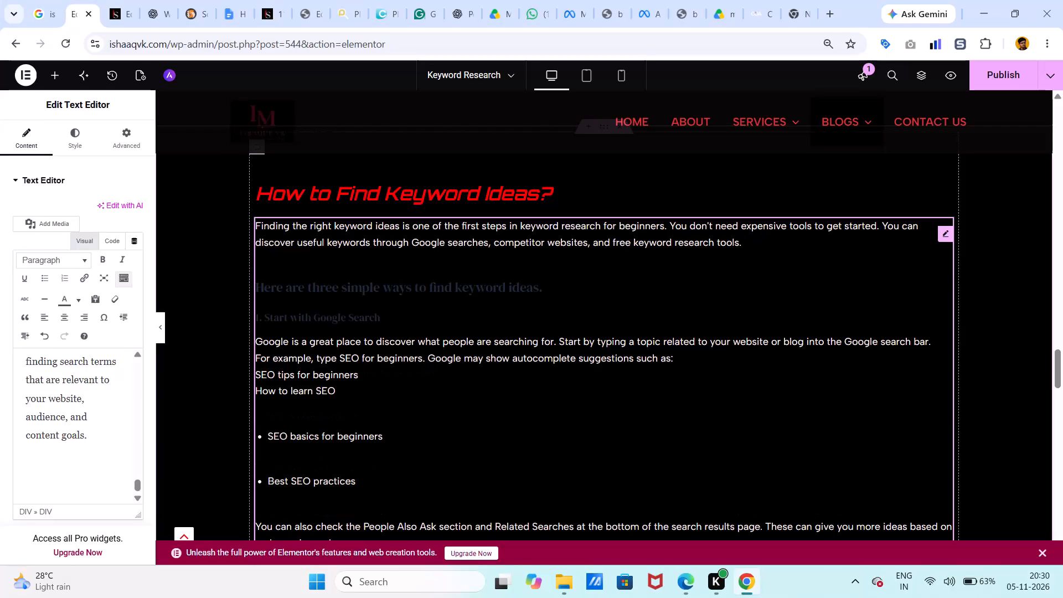
{"action": "left_click", "coordinate": [267, 431]}
{"action": "key", "text": "BackSpace"}
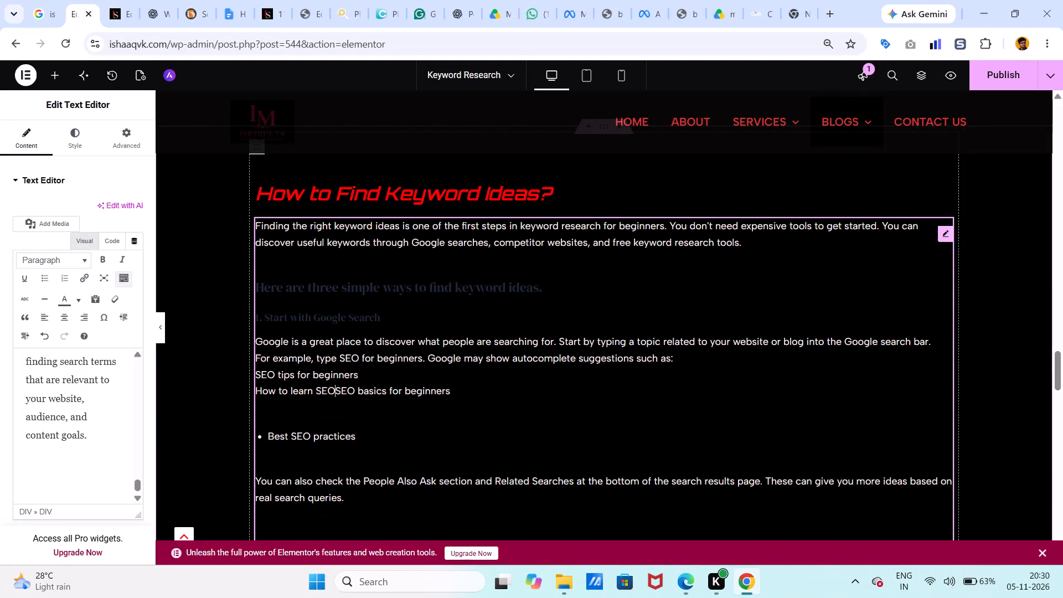
{"action": "key", "text": "shift+Return"}
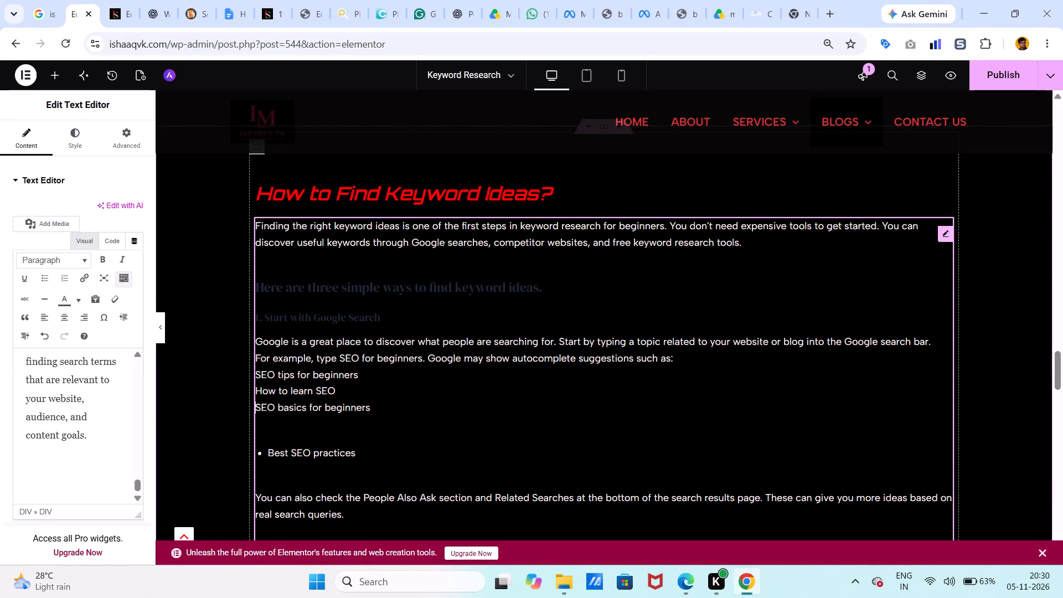
{"action": "left_click", "coordinate": [266, 449]}
{"action": "key", "text": "BackSpace"}
{"action": "key", "text": "shift+Return"}
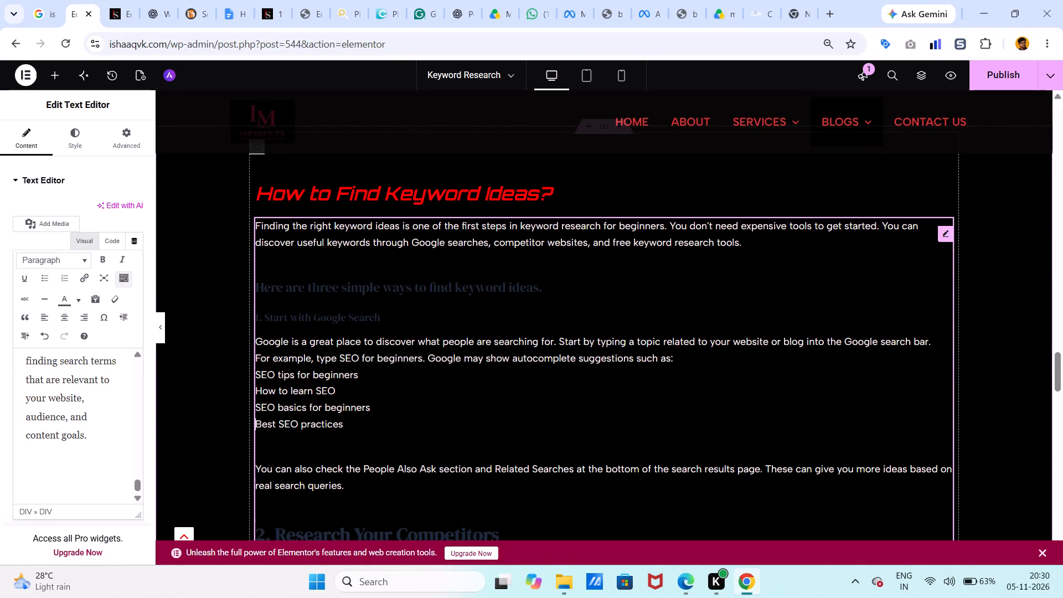
Format the four autocomplete suggestions, from "SEO tips for beginners" to "Best SEO practices", as a bulleted list.
{"action": "left_click_drag", "start_coordinate": [255, 372], "coordinate": [256, 372]}
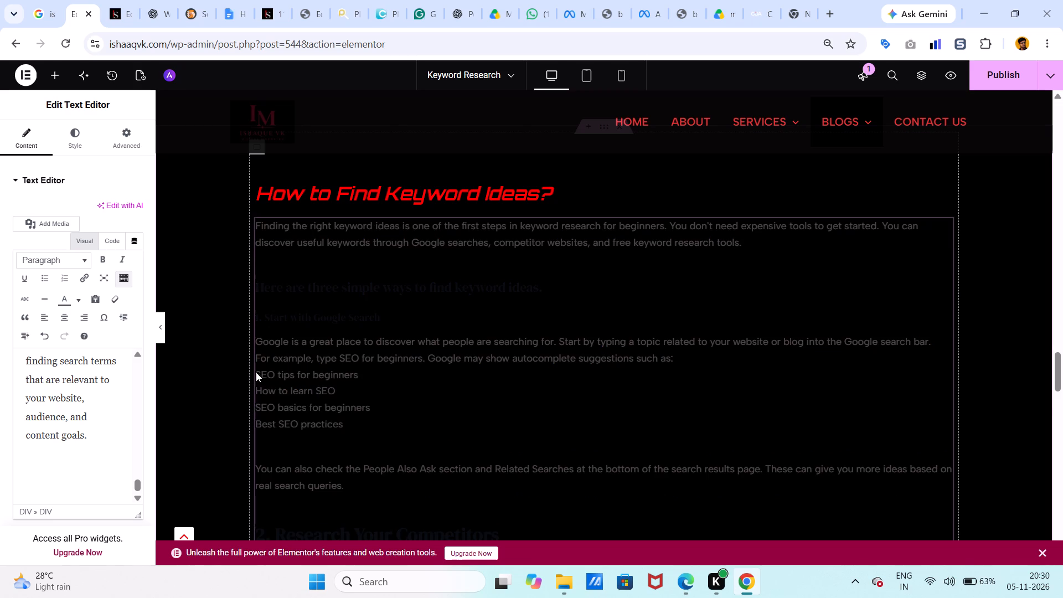
{"action": "left_click_drag", "start_coordinate": [256, 372], "coordinate": [72, 399]}
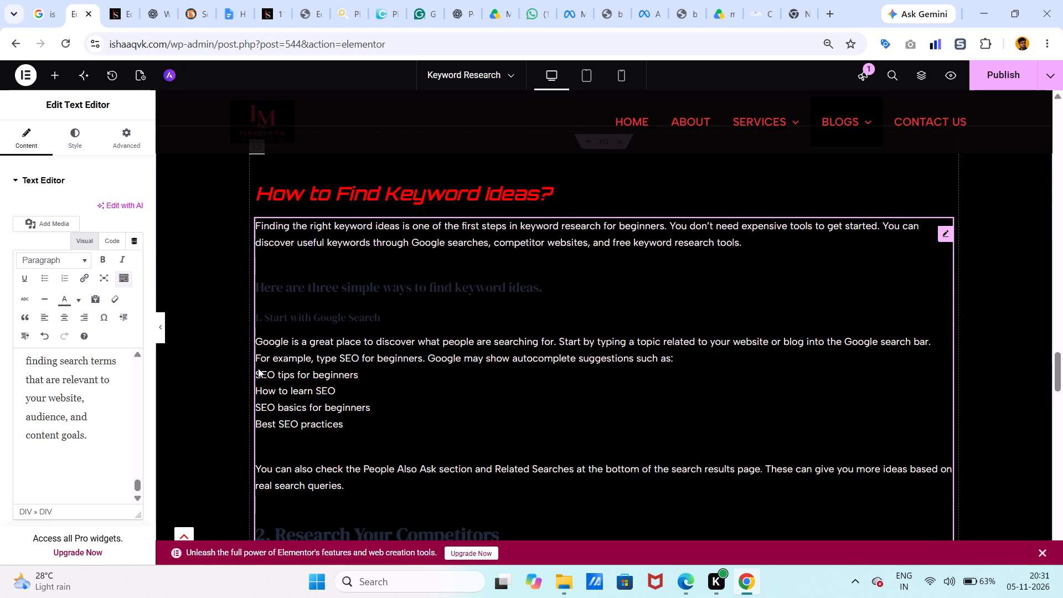
{"action": "left_click", "coordinate": [256, 369]}
{"action": "left_click_drag", "start_coordinate": [255, 372], "coordinate": [262, 375]}
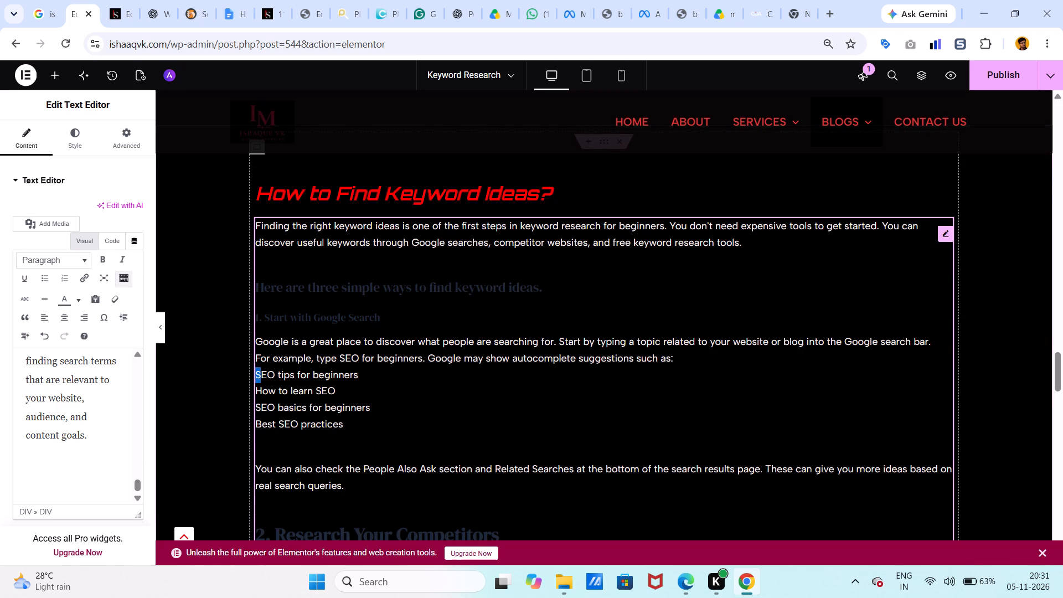
{"action": "left_click_drag", "start_coordinate": [262, 375], "coordinate": [345, 427]}
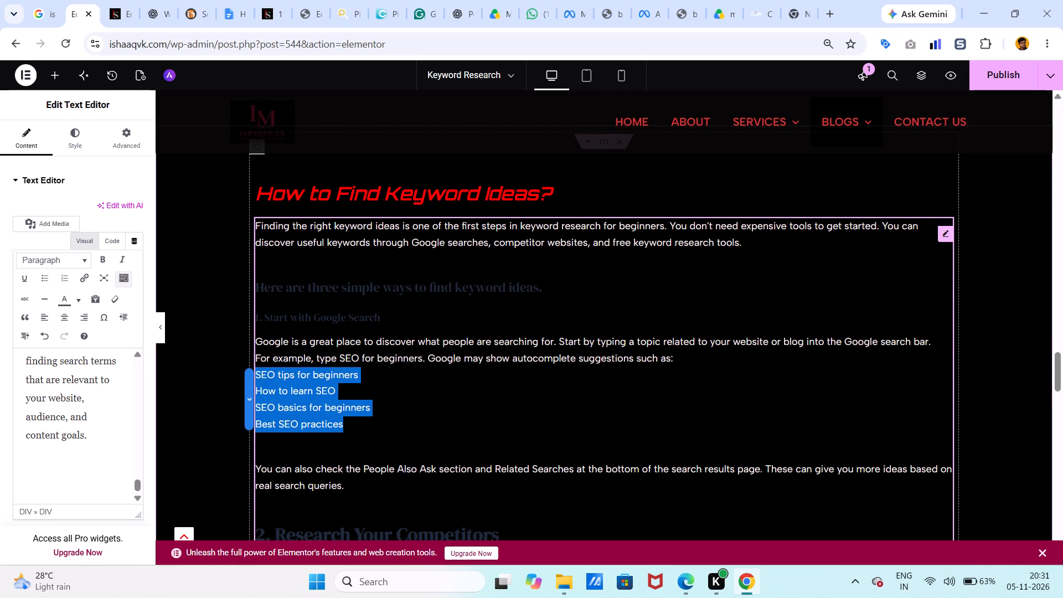
{"action": "left_click", "coordinate": [380, 347]}
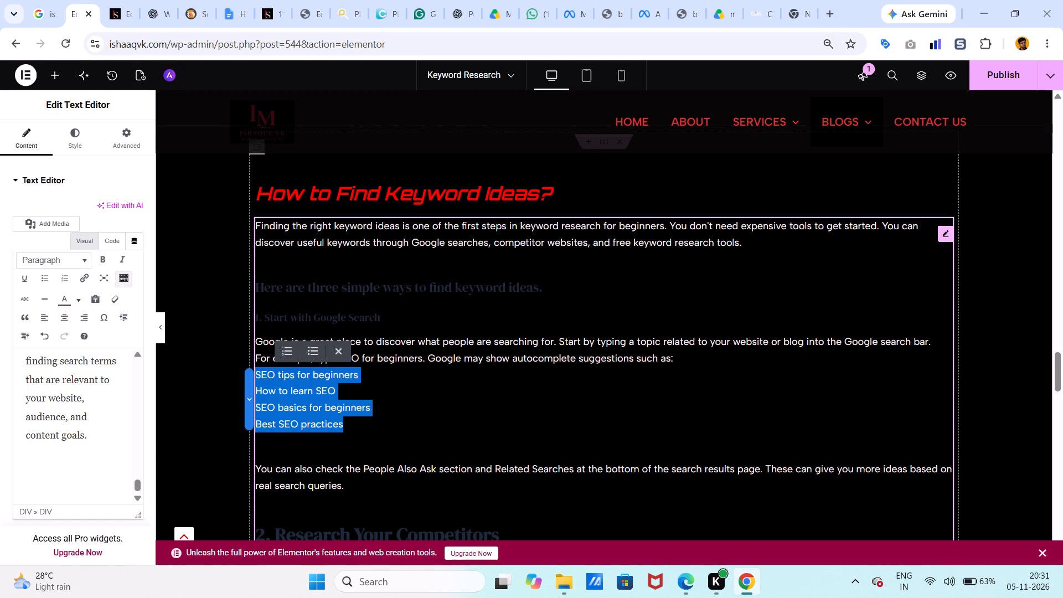
{"action": "left_click", "coordinate": [311, 349]}
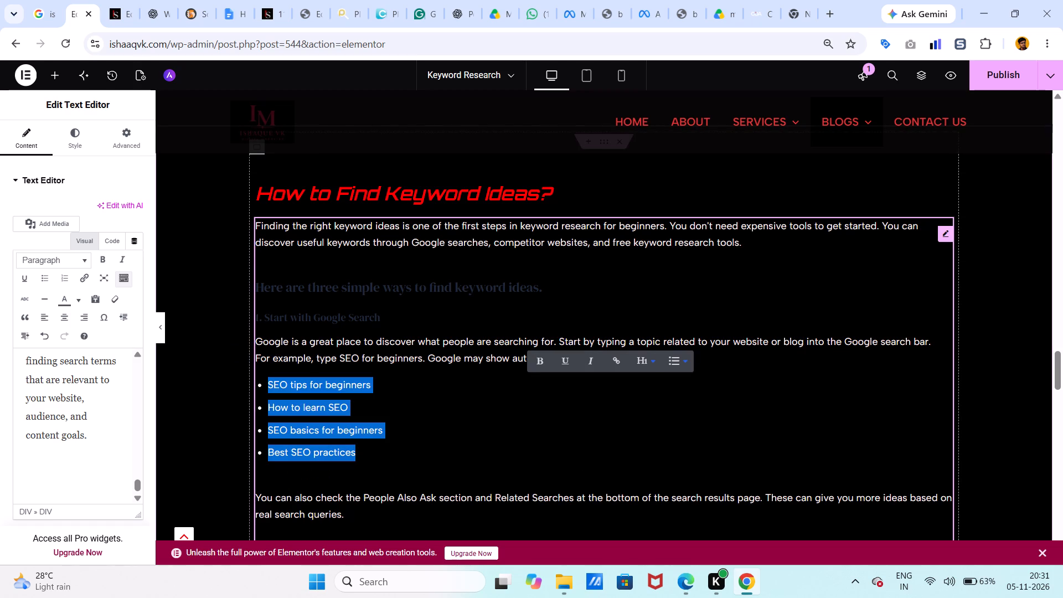
{"action": "left_click", "coordinate": [459, 410]}
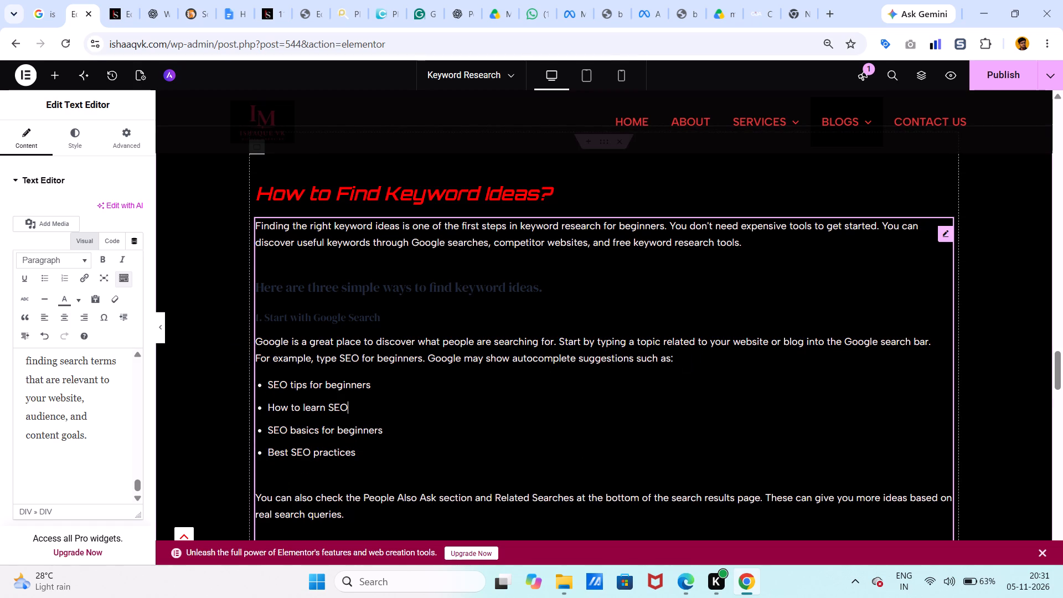
Review the "How to Find Keyword Ideas?" section's text in the widget's text editor, from the keyword tools back to the opening paragraph.
{"action": "scroll", "coordinate": [35, 385], "scroll_direction": "up", "scroll_amount": 4}
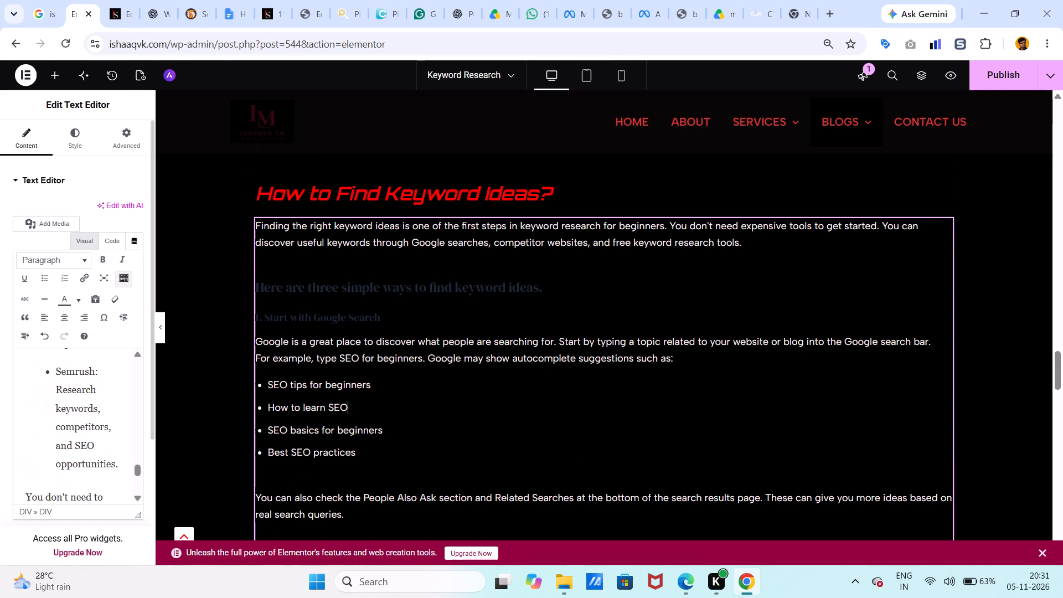
{"action": "scroll", "coordinate": [35, 385], "scroll_direction": "up", "scroll_amount": 11}
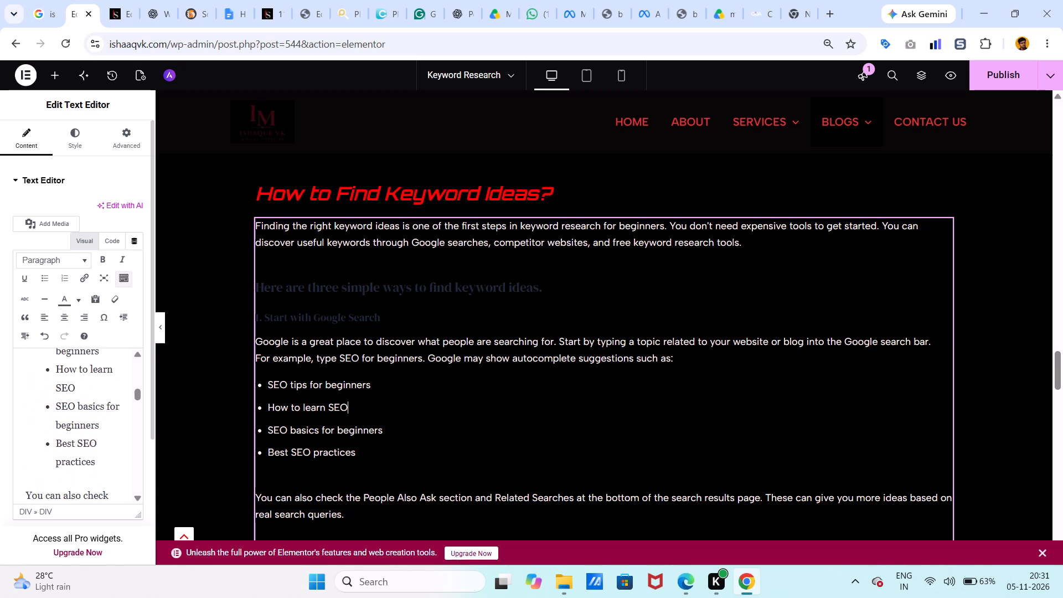
{"action": "scroll", "coordinate": [35, 385], "scroll_direction": "up", "scroll_amount": 3}
{"action": "scroll", "coordinate": [35, 385], "scroll_direction": "down", "scroll_amount": 3}
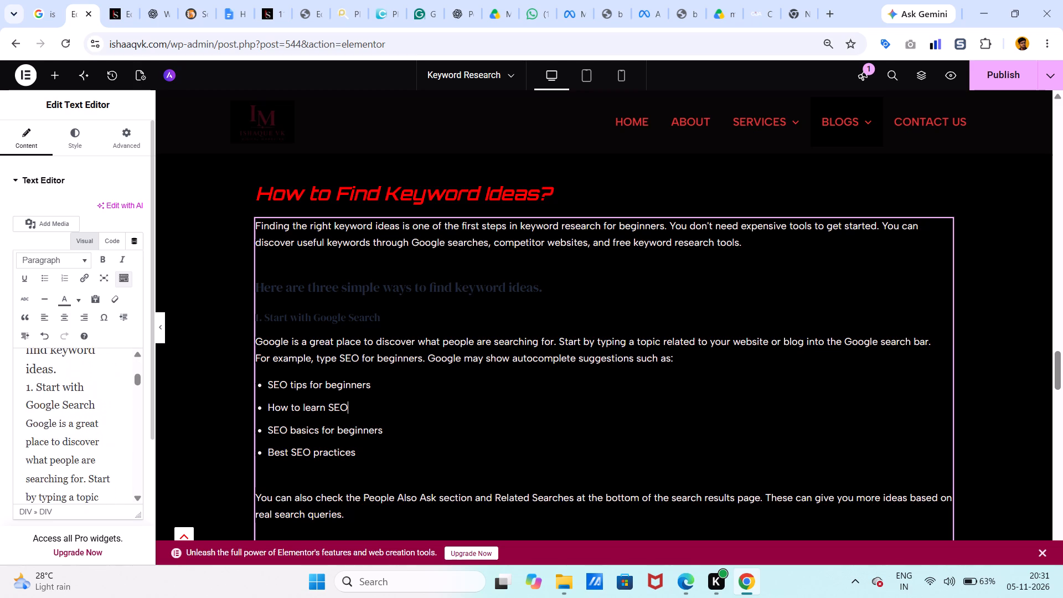
{"action": "scroll", "coordinate": [35, 385], "scroll_direction": "down", "scroll_amount": 2}
{"action": "scroll", "coordinate": [35, 385], "scroll_direction": "up", "scroll_amount": 1}
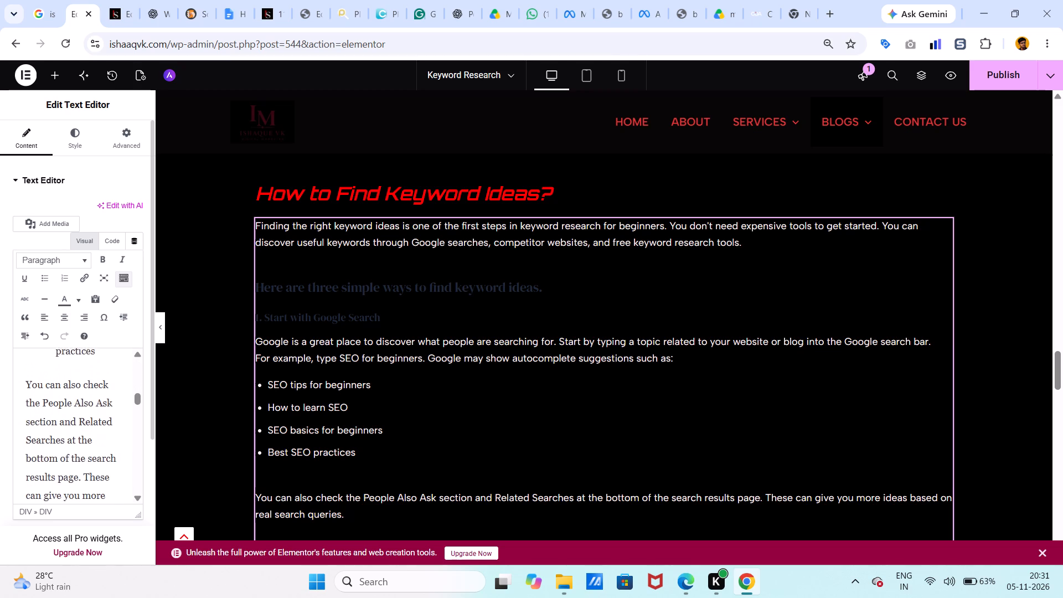
{"action": "scroll", "coordinate": [35, 385], "scroll_direction": "up", "scroll_amount": 3}
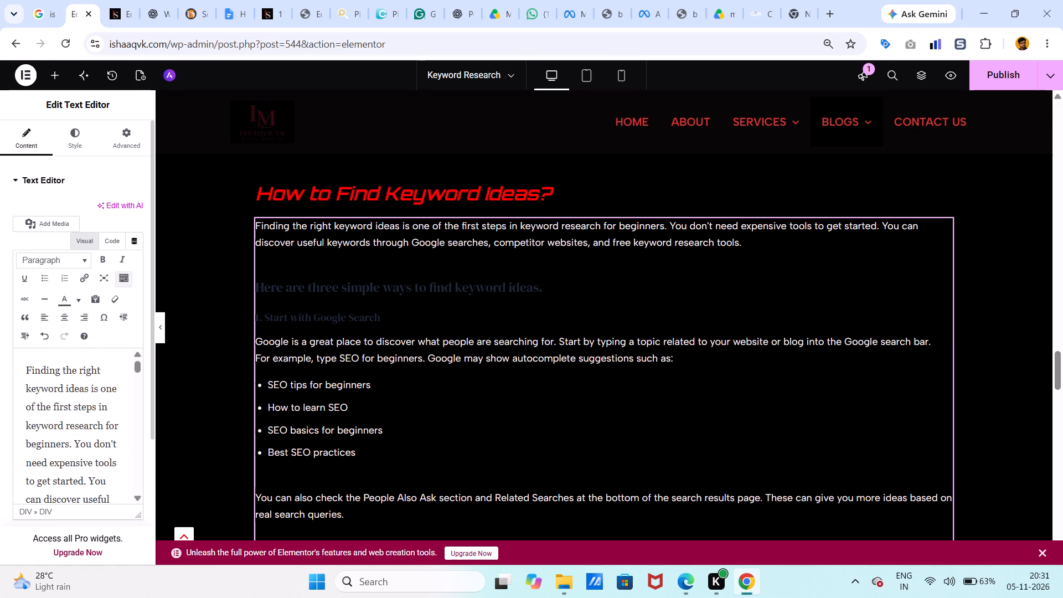
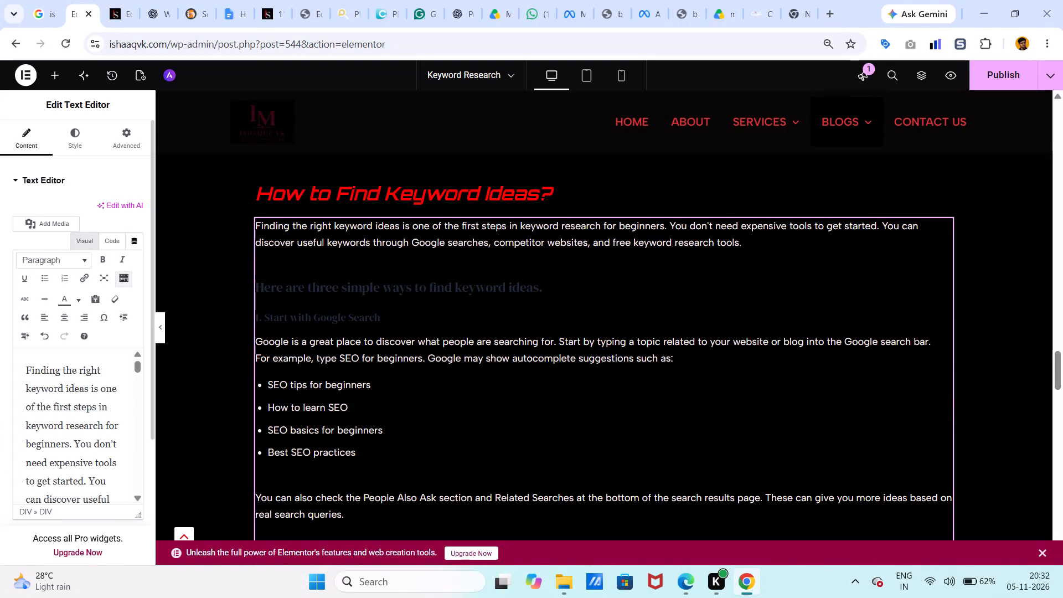
Colour the subheading "Here are three simple ways to find keyword ideas." white.
{"action": "scroll", "coordinate": [111, 445], "scroll_direction": "down", "scroll_amount": 3}
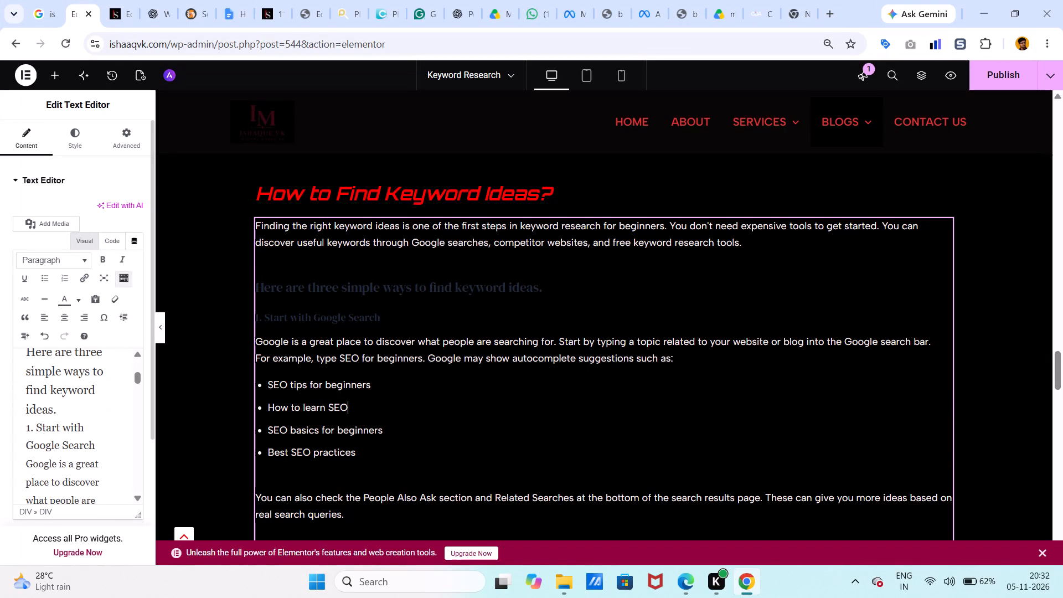
{"action": "scroll", "coordinate": [103, 416], "scroll_direction": "up", "scroll_amount": 1}
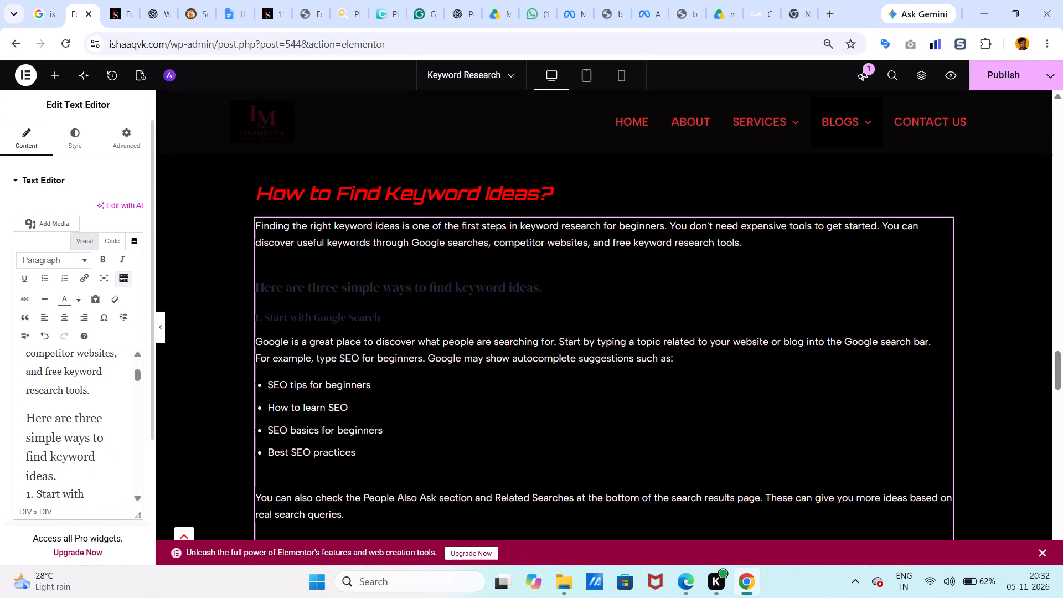
{"action": "left_click_drag", "start_coordinate": [24, 414], "coordinate": [57, 463]}
{"action": "scroll", "coordinate": [57, 463], "scroll_direction": "down", "scroll_amount": 1}
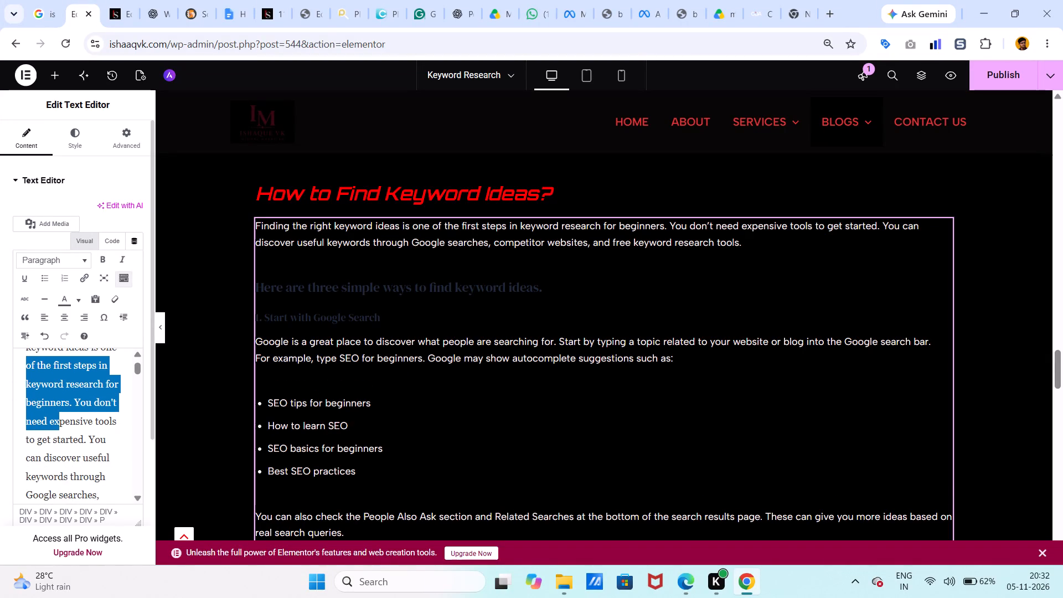
{"action": "scroll", "coordinate": [57, 463], "scroll_direction": "up", "scroll_amount": 2}
{"action": "scroll", "coordinate": [57, 463], "scroll_direction": "down", "scroll_amount": 3}
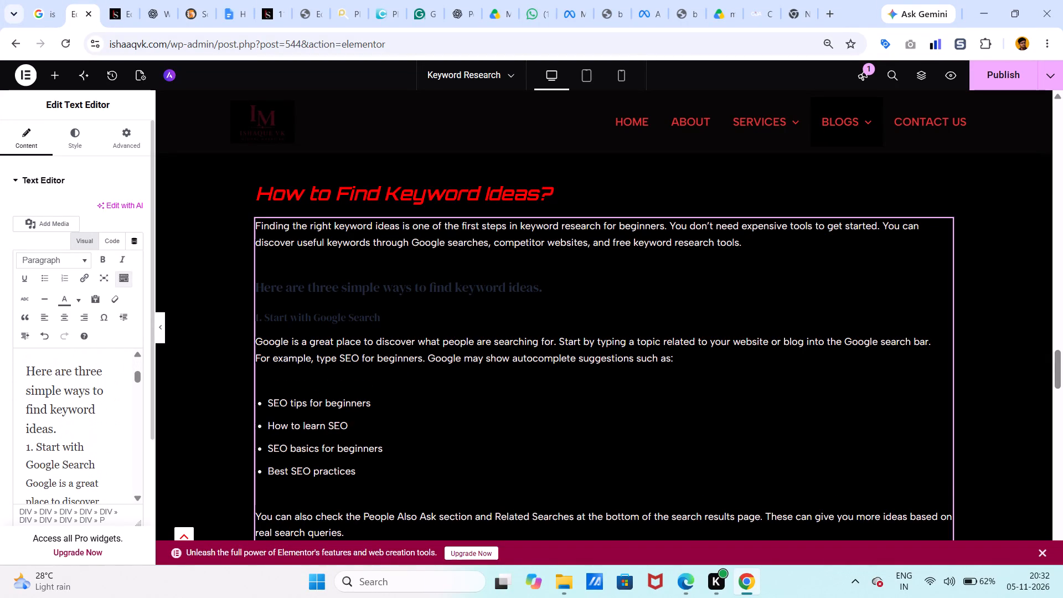
{"action": "left_click_drag", "start_coordinate": [28, 373], "coordinate": [60, 425]}
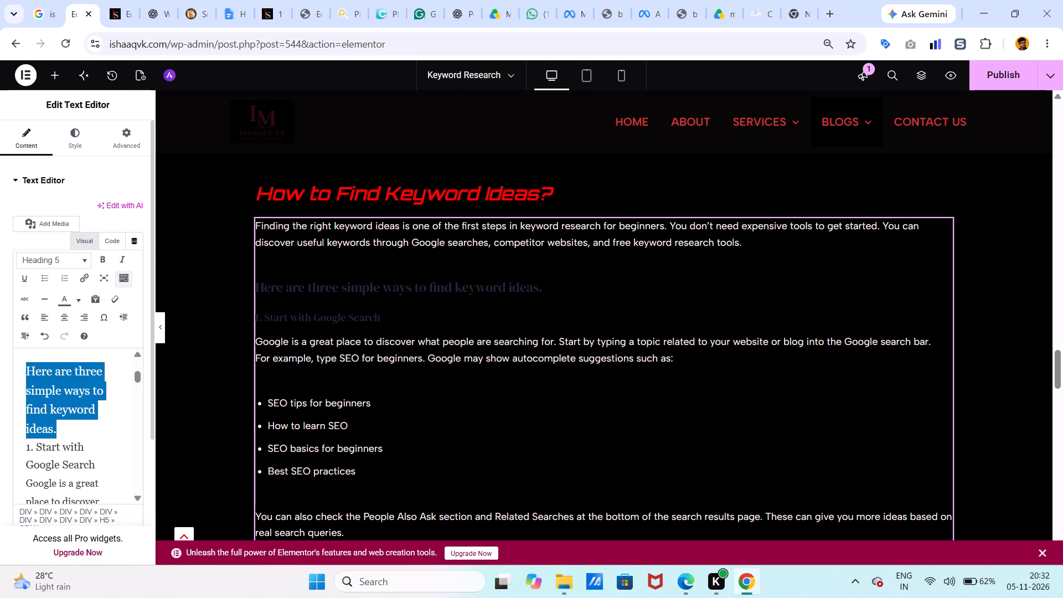
{"action": "left_click", "coordinate": [79, 305]}
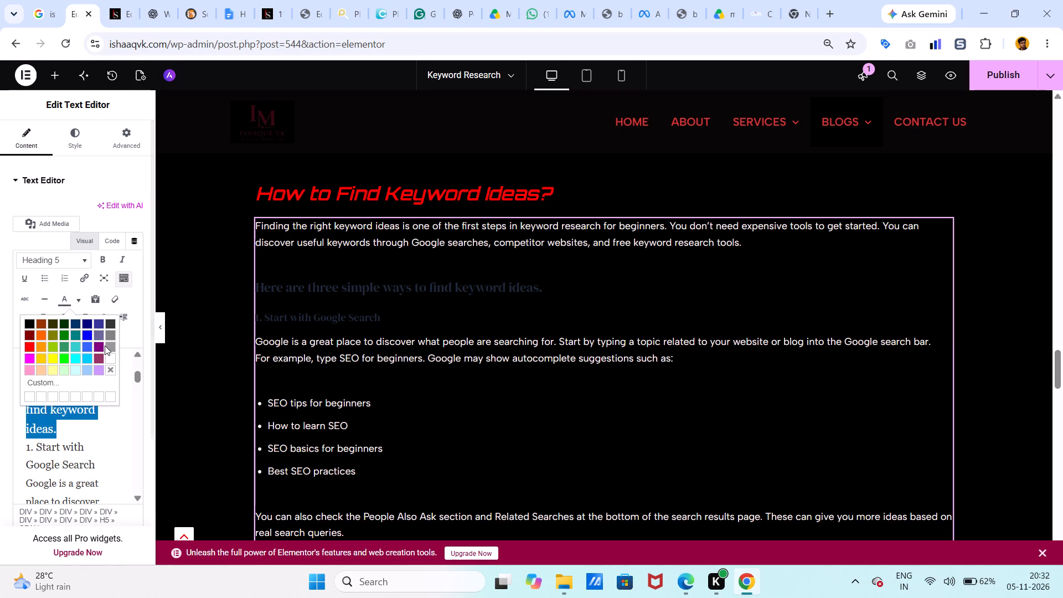
{"action": "left_click", "coordinate": [107, 355]}
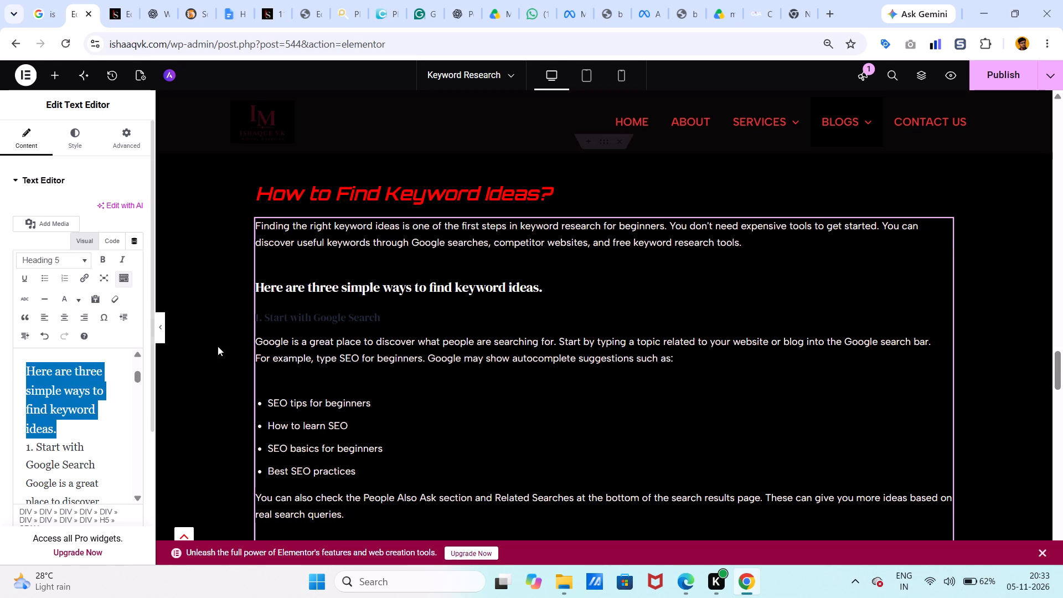
Colour the "1. Start with Google Search" subheading white.
{"action": "left_click", "coordinate": [24, 448]}
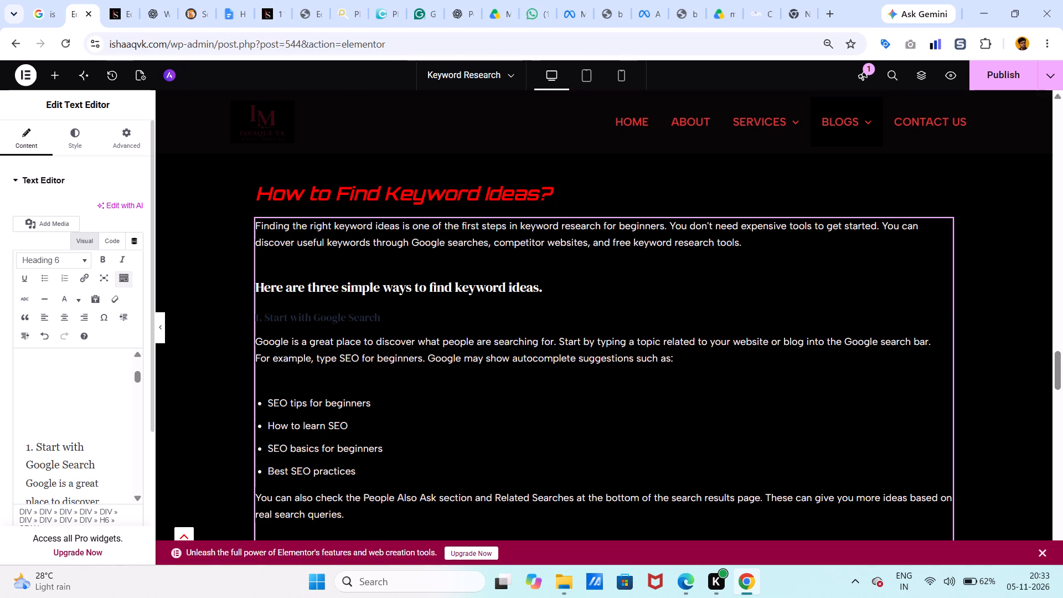
{"action": "left_click_drag", "start_coordinate": [25, 447], "coordinate": [76, 479]}
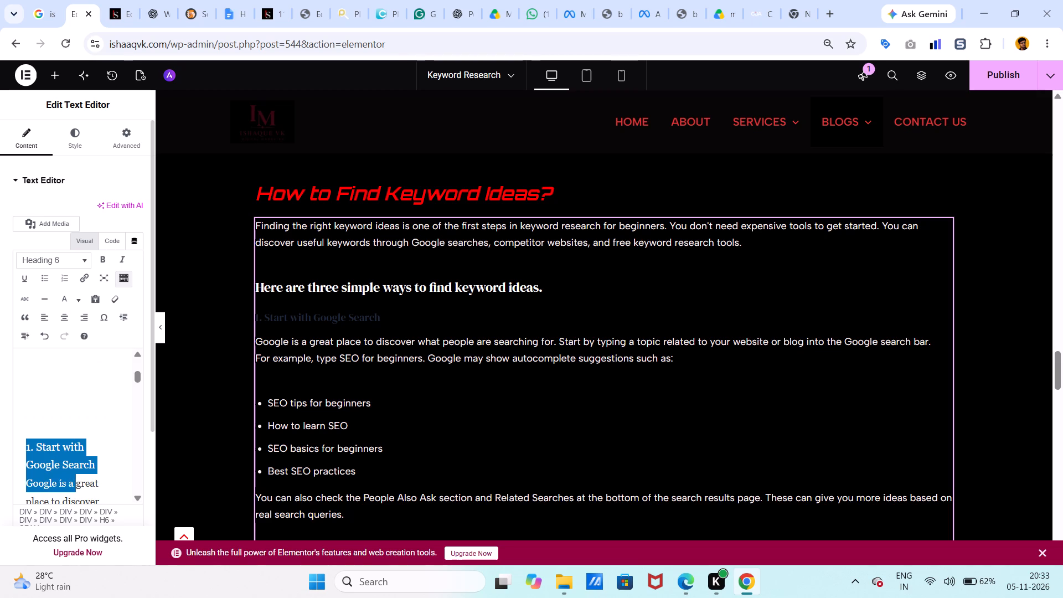
{"action": "left_click_drag", "start_coordinate": [76, 479], "coordinate": [80, 467]}
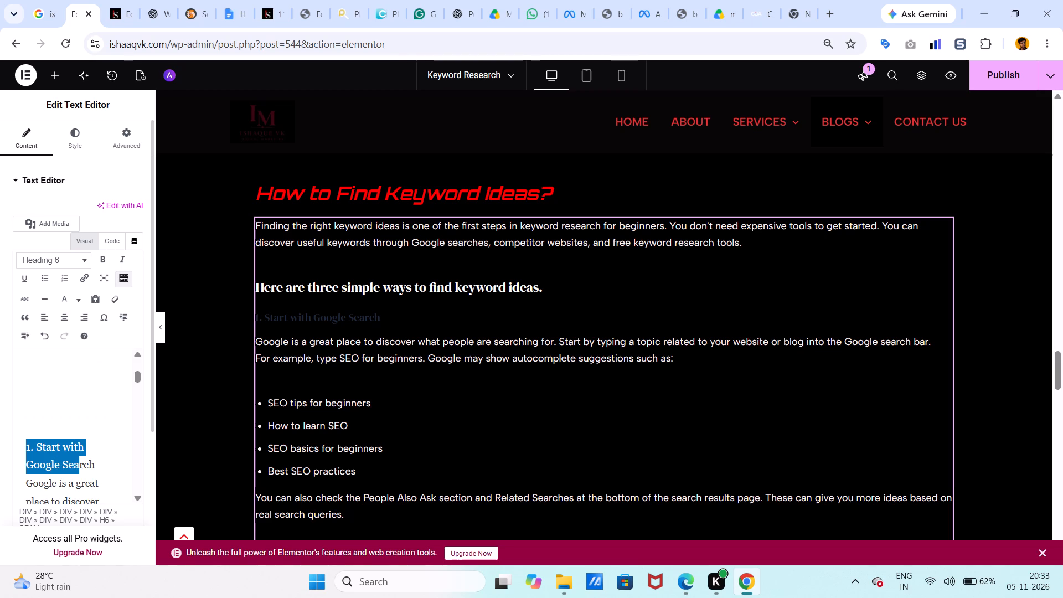
{"action": "left_click_drag", "start_coordinate": [80, 467], "coordinate": [96, 468]}
{"action": "left_click", "coordinate": [64, 300]}
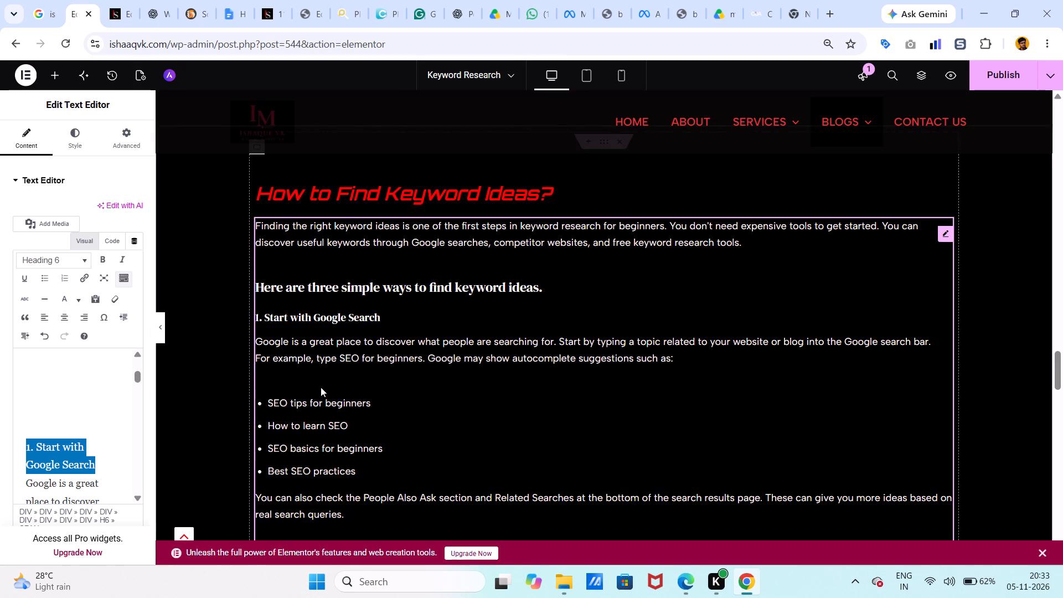
Change the "2. Research Your Competitors" subheading to Heading 6 and toggle its bold formatting.
{"action": "scroll", "coordinate": [321, 387], "scroll_direction": "down", "scroll_amount": 1}
{"action": "scroll", "coordinate": [321, 387], "scroll_direction": "up", "scroll_amount": 1}
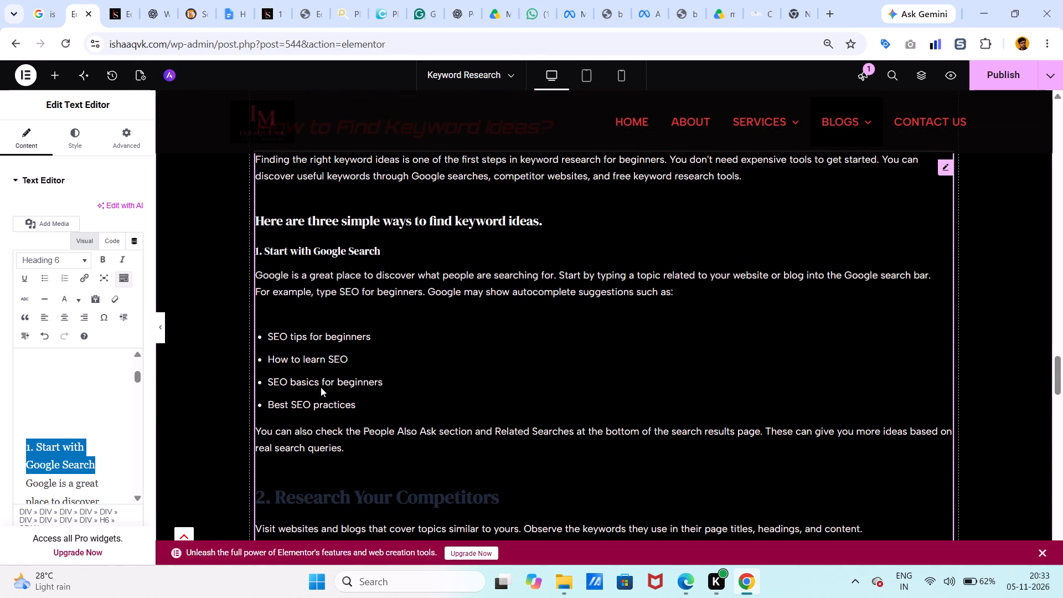
{"action": "scroll", "coordinate": [321, 387], "scroll_direction": "down", "scroll_amount": 1}
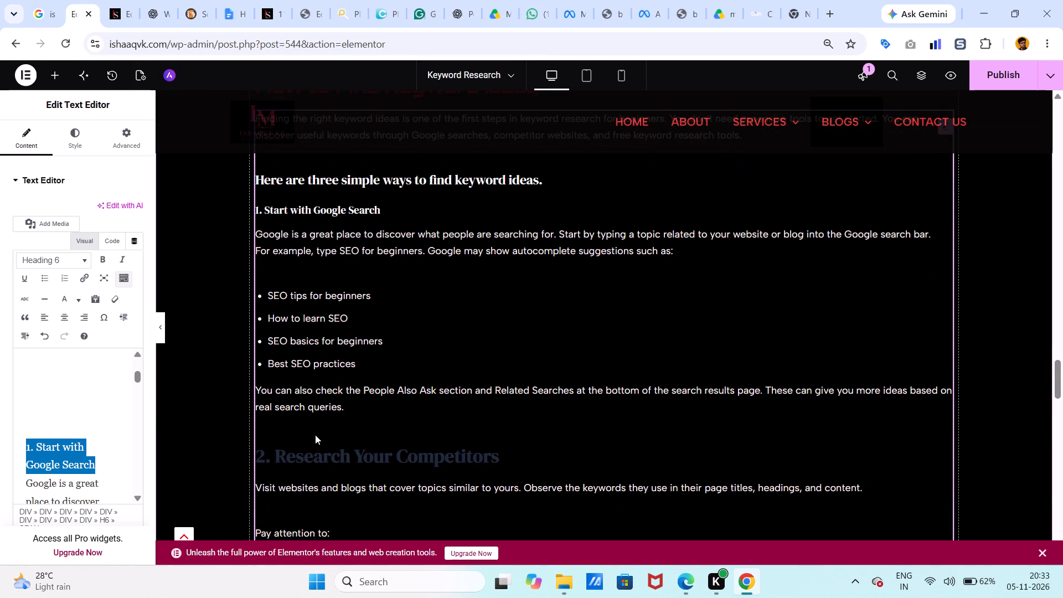
{"action": "scroll", "coordinate": [304, 427], "scroll_direction": "down", "scroll_amount": 1}
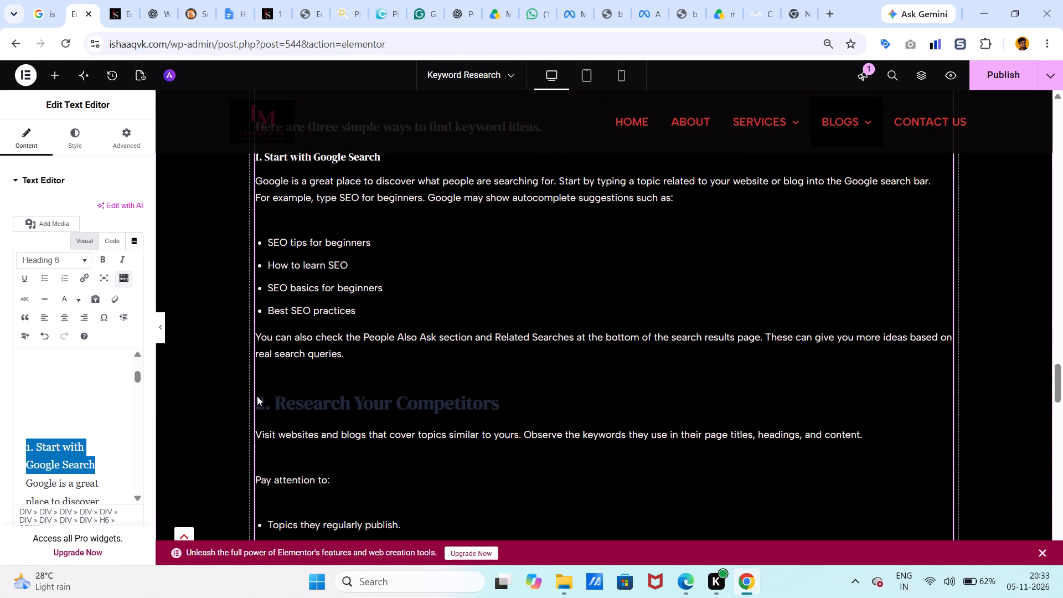
{"action": "left_click", "coordinate": [258, 396]}
{"action": "left_click_drag", "start_coordinate": [261, 399], "coordinate": [319, 402]}
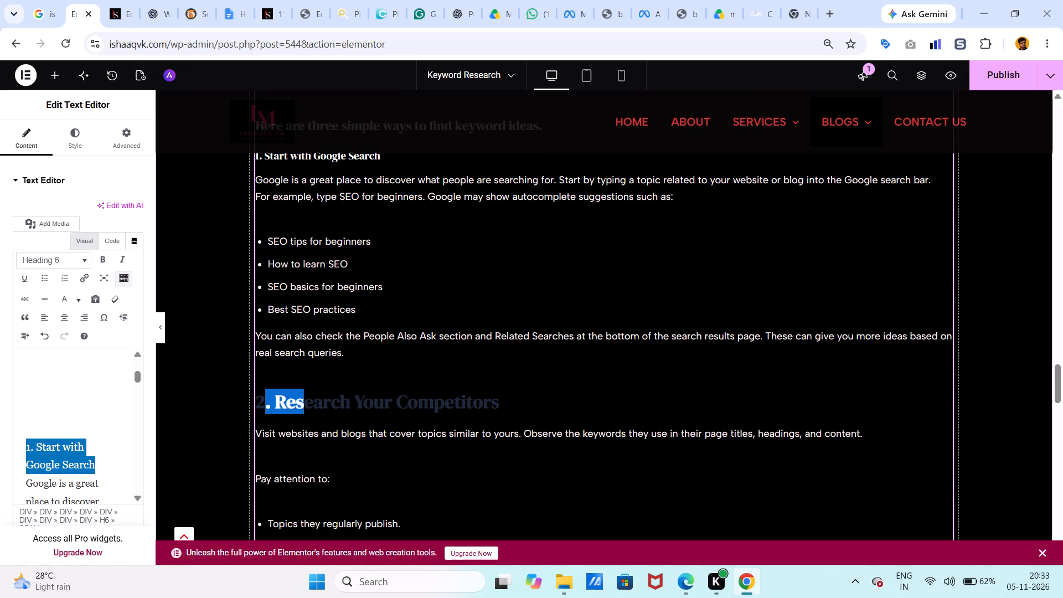
{"action": "left_click_drag", "start_coordinate": [319, 402], "coordinate": [330, 402]}
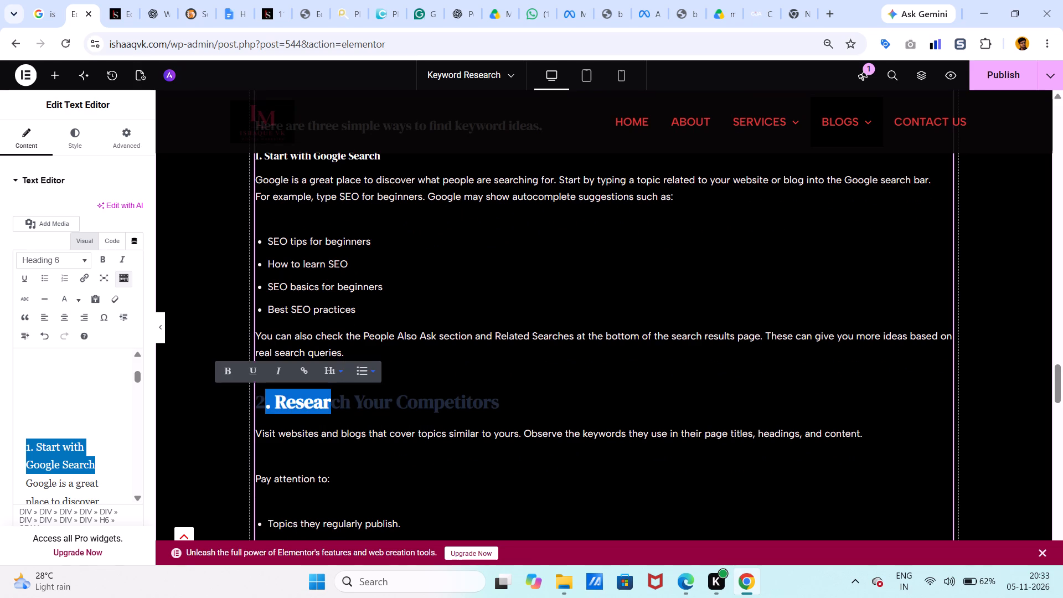
{"action": "left_click_drag", "start_coordinate": [260, 401], "coordinate": [449, 403]}
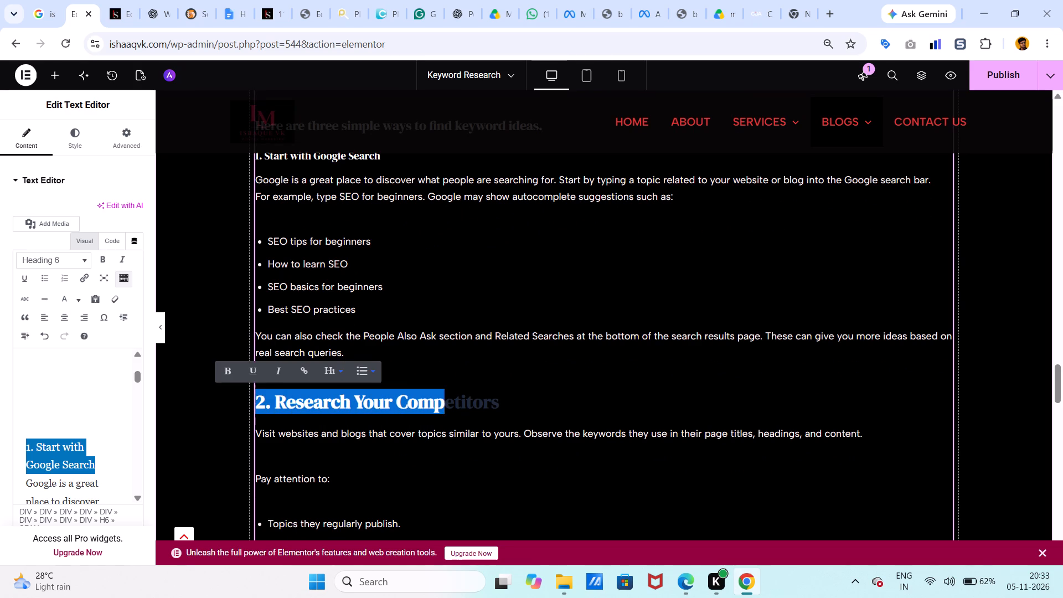
{"action": "left_click_drag", "start_coordinate": [449, 403], "coordinate": [502, 400]}
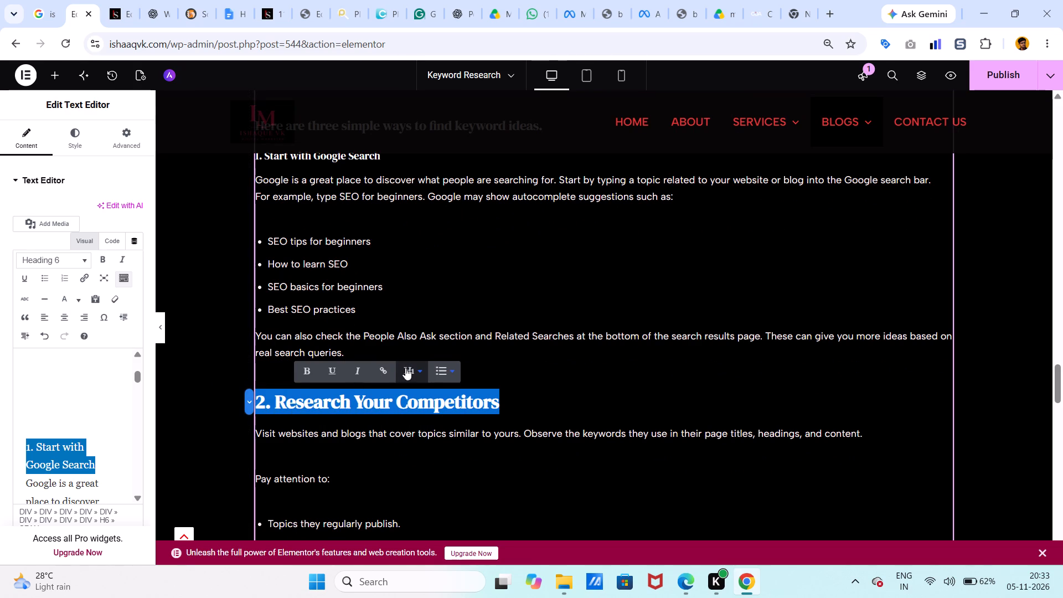
{"action": "left_click", "coordinate": [407, 368]}
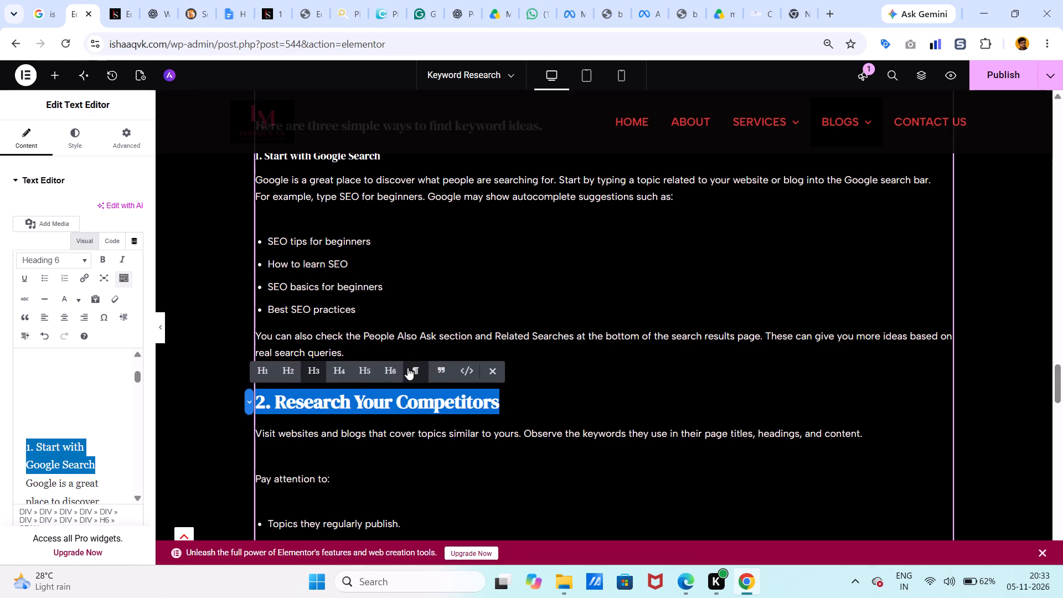
{"action": "left_click", "coordinate": [383, 373]}
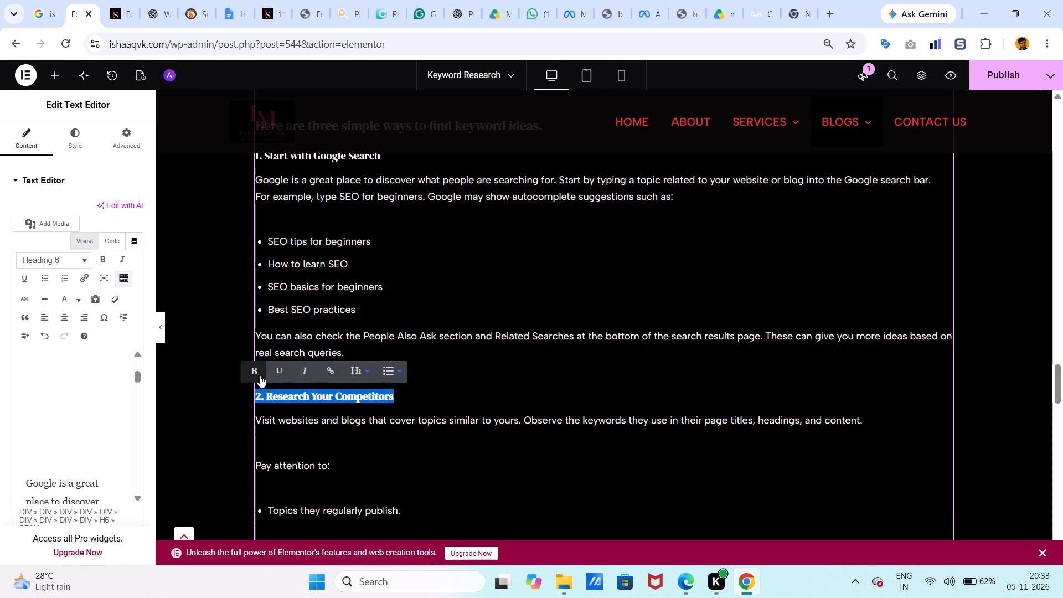
{"action": "left_click", "coordinate": [257, 373]}
Locate the "2. Research Your Competitors" subheading in the widget's text editor.
{"action": "scroll", "coordinate": [105, 454], "scroll_direction": "down", "scroll_amount": 3}
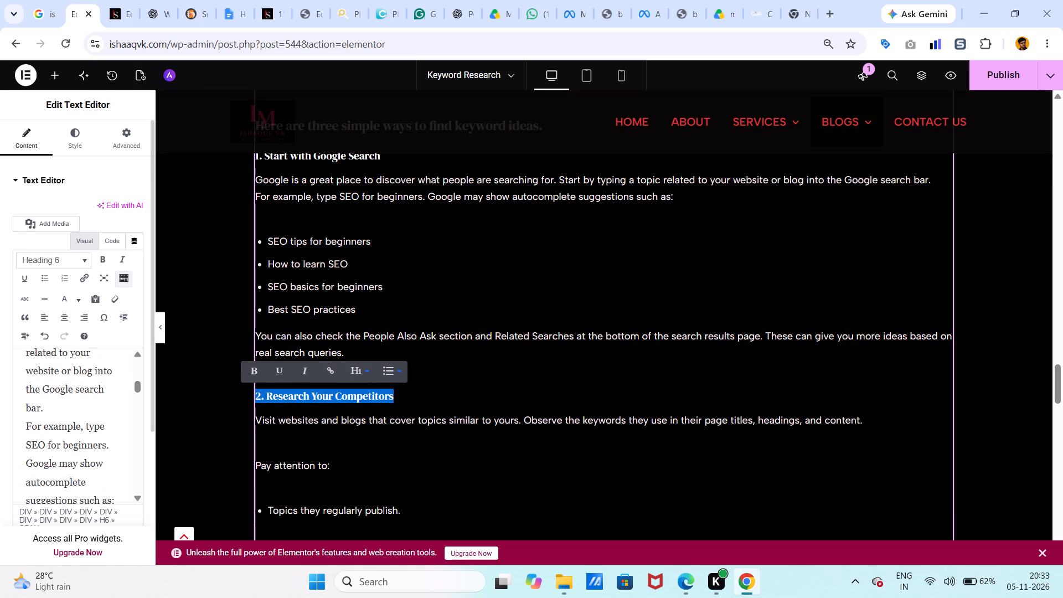
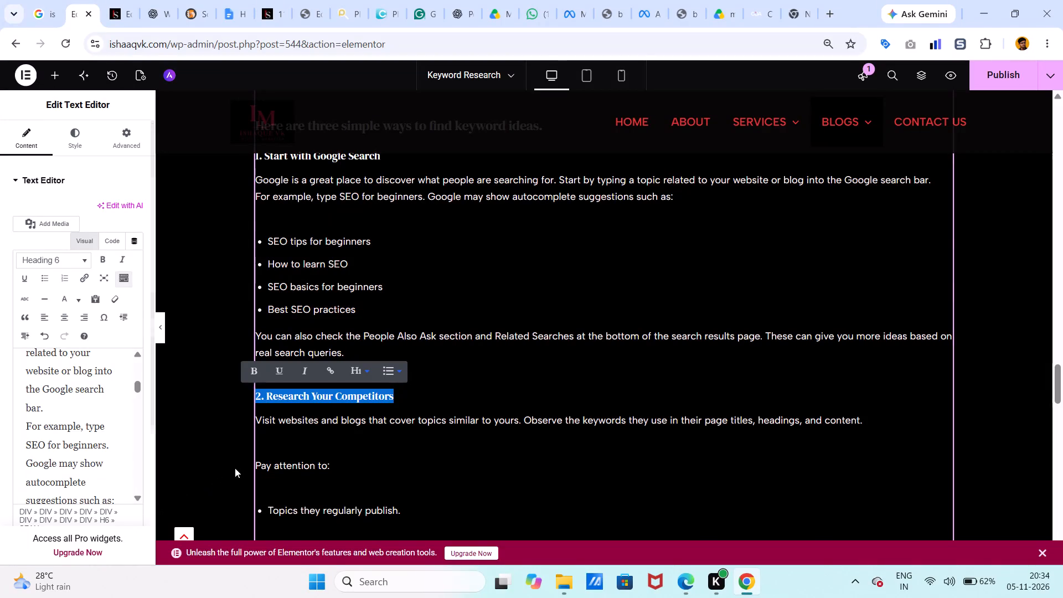
Colour the "2. Research Your Competitors" subheading white.
{"action": "scroll", "coordinate": [293, 457], "scroll_direction": "down", "scroll_amount": 1}
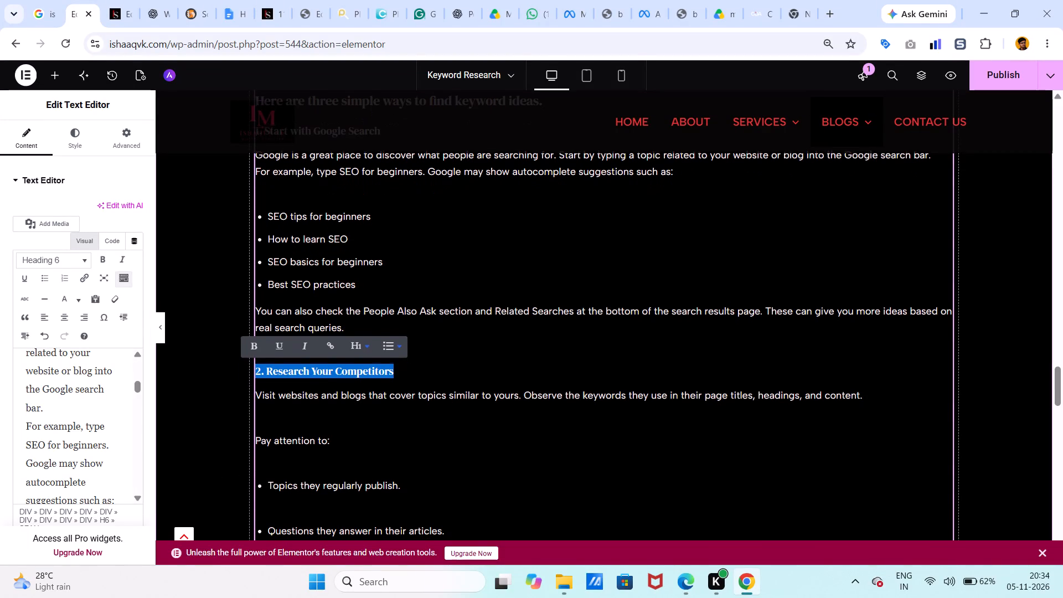
{"action": "scroll", "coordinate": [293, 457], "scroll_direction": "down", "scroll_amount": 1}
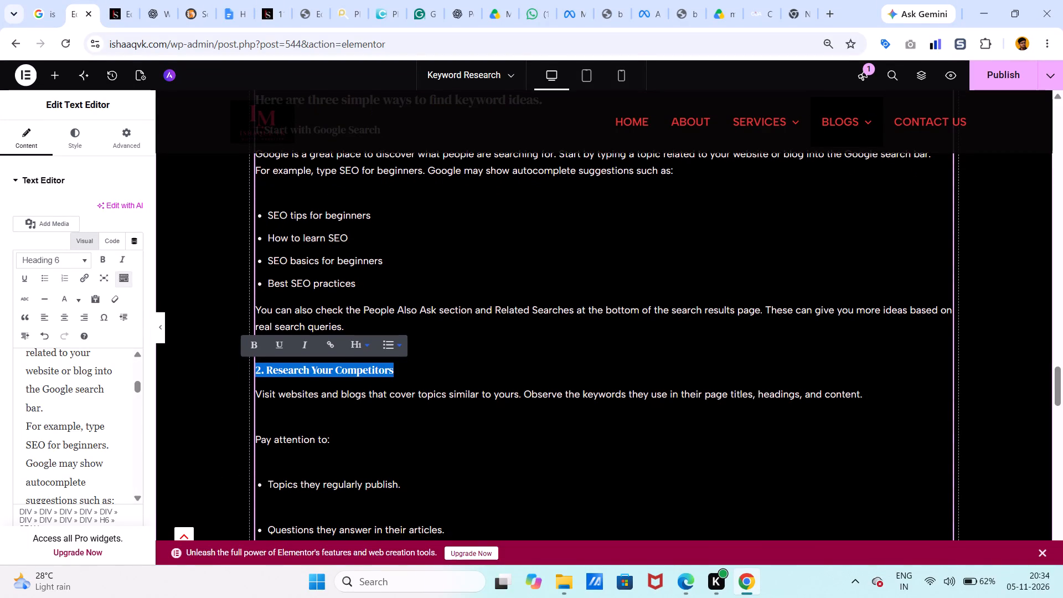
{"action": "left_click", "coordinate": [259, 437]}
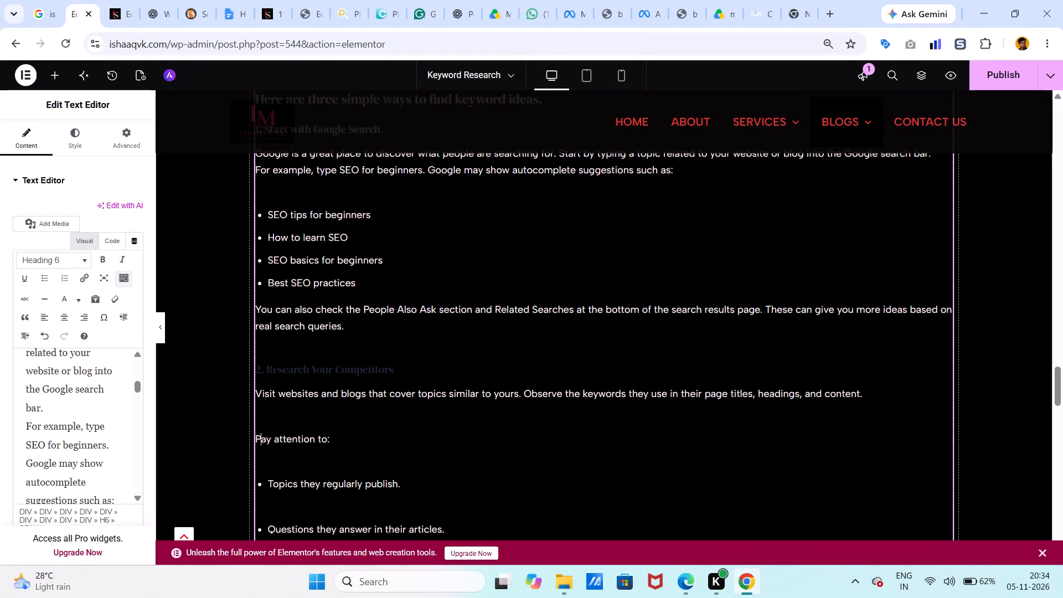
{"action": "scroll", "coordinate": [76, 453], "scroll_direction": "down", "scroll_amount": 1}
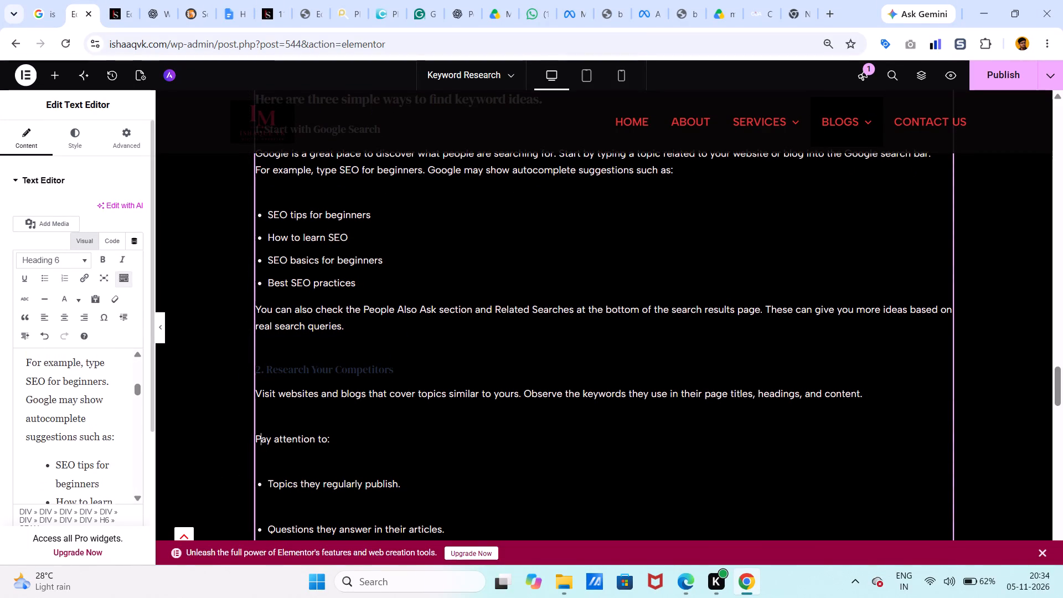
{"action": "scroll", "coordinate": [76, 453], "scroll_direction": "down", "scroll_amount": 1}
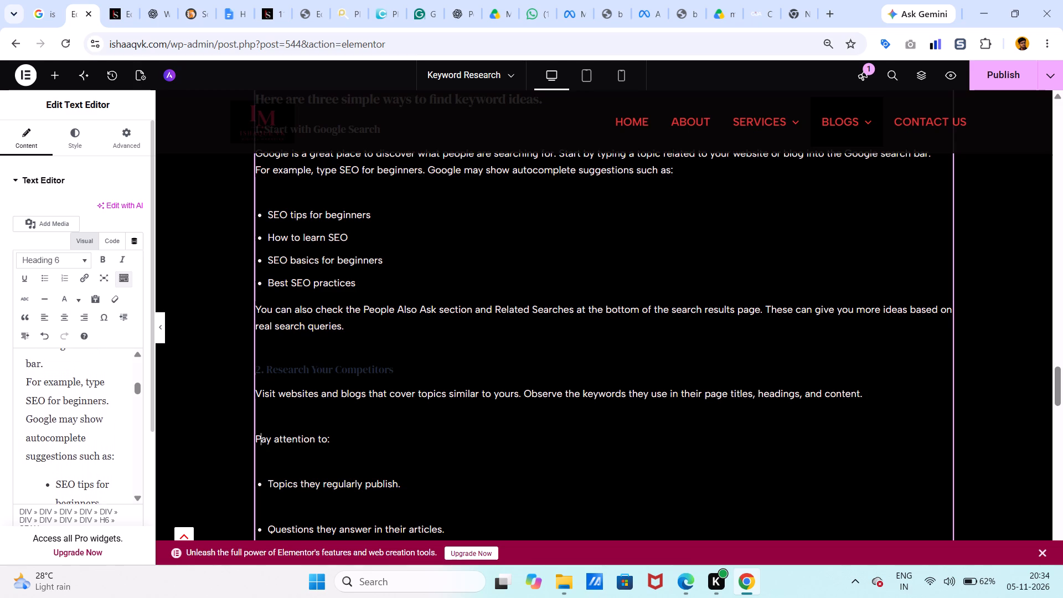
{"action": "scroll", "coordinate": [76, 453], "scroll_direction": "down", "scroll_amount": 3}
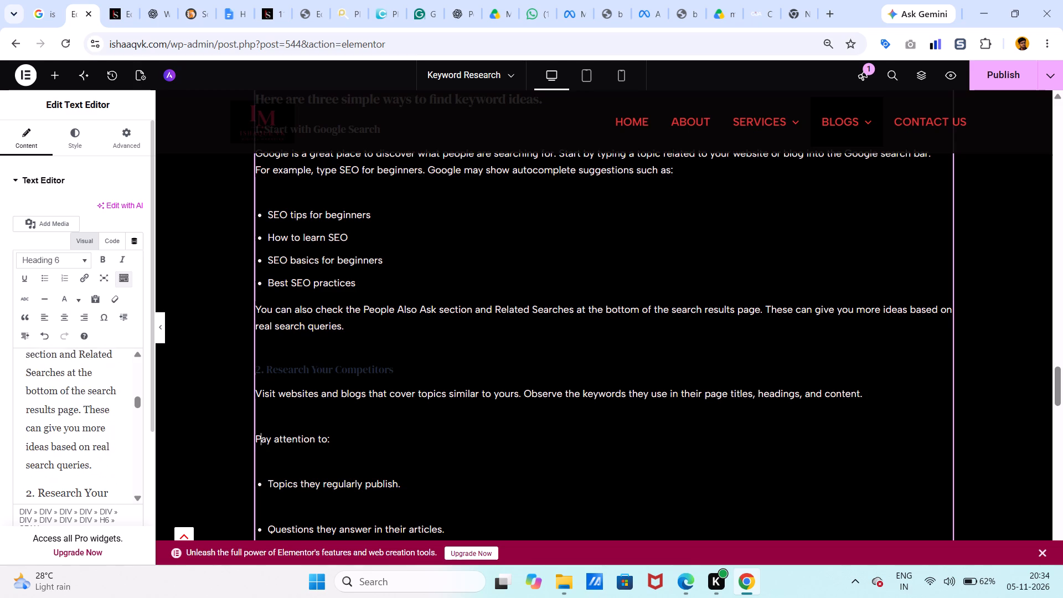
{"action": "scroll", "coordinate": [76, 453], "scroll_direction": "down", "scroll_amount": 3}
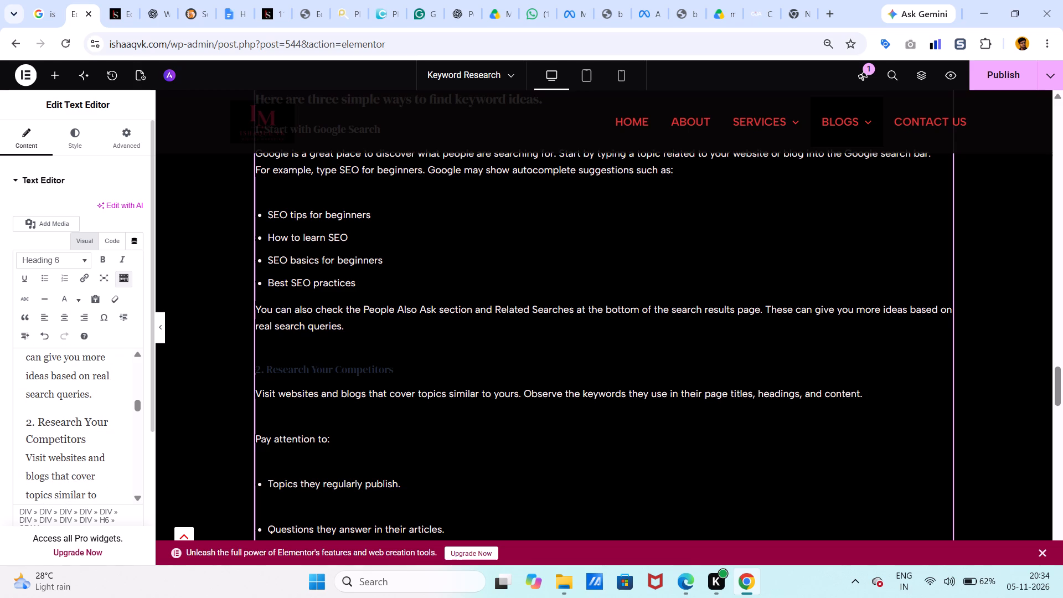
{"action": "left_click_drag", "start_coordinate": [27, 421], "coordinate": [47, 425]}
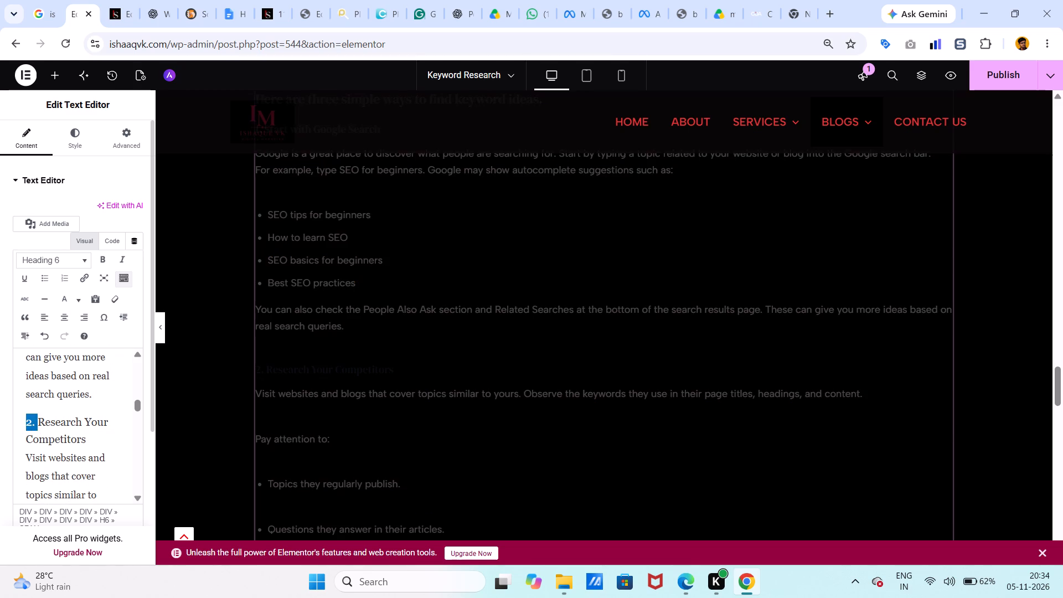
{"action": "left_click_drag", "start_coordinate": [47, 425], "coordinate": [87, 438]}
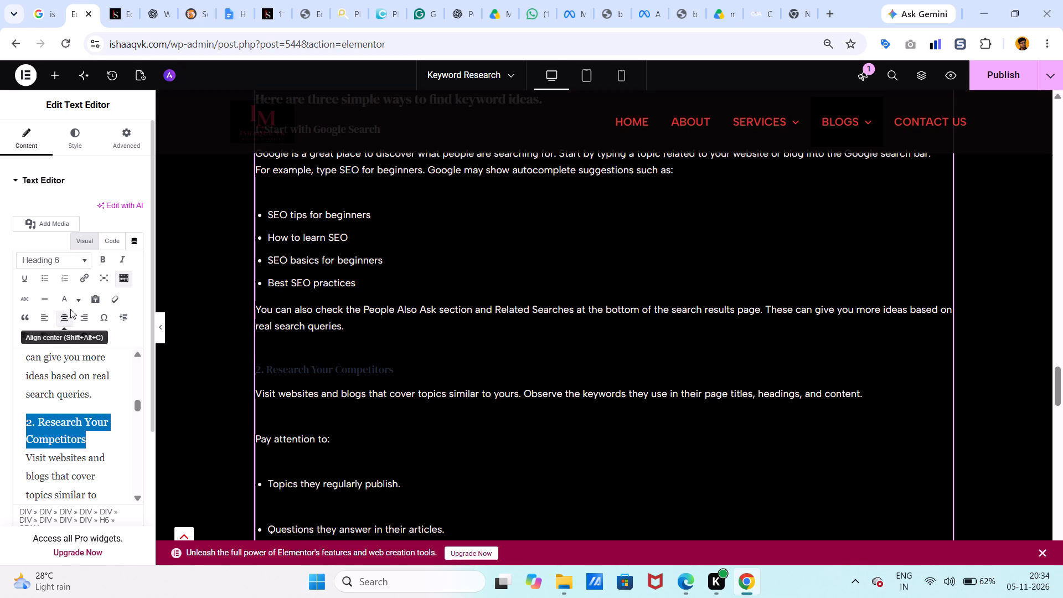
{"action": "left_click", "coordinate": [65, 303]}
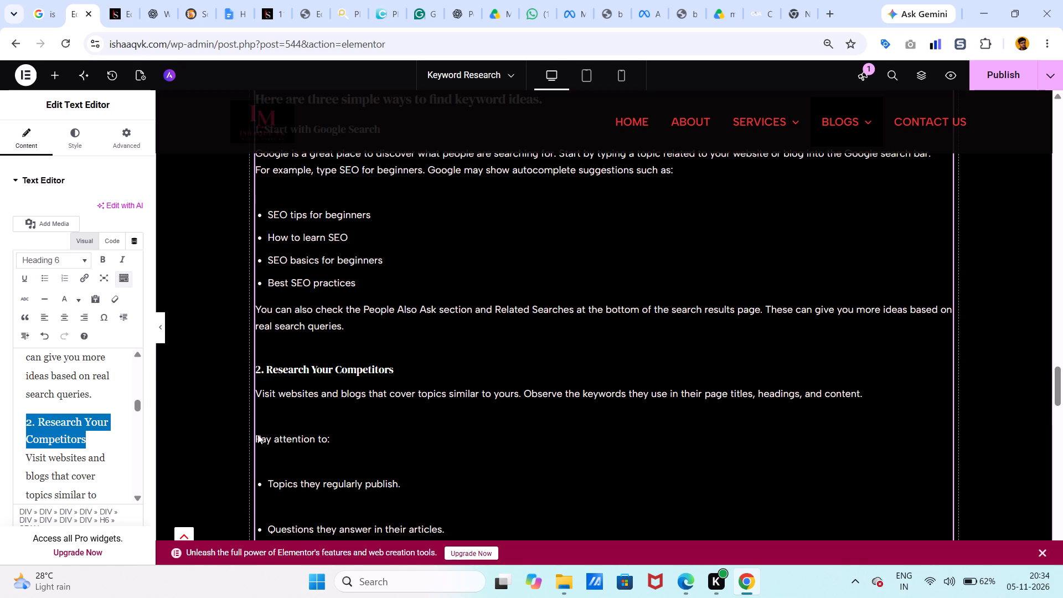
Close the gap above "Pay attention to:" so it sits on the line directly below the competitor research paragraph.
{"action": "left_click", "coordinate": [257, 434]}
{"action": "left_click", "coordinate": [257, 434]}
{"action": "key", "text": "BackSpace"}
{"action": "key", "text": "shift+Return"}
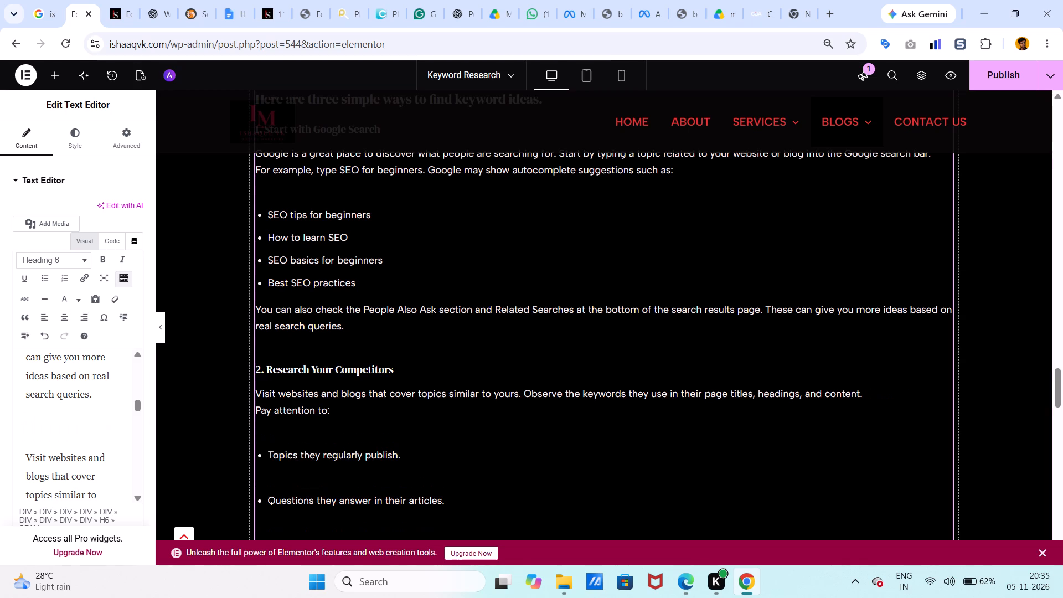
Turn the four bullets under "Pay attention to:" into consecutive plain lines with no gaps, from "Topics they regularly publish." to "Content gaps where you can provide better information.".
{"action": "left_click", "coordinate": [270, 446]}
{"action": "key", "text": "BackSpace"}
{"action": "key", "text": "shift+Return"}
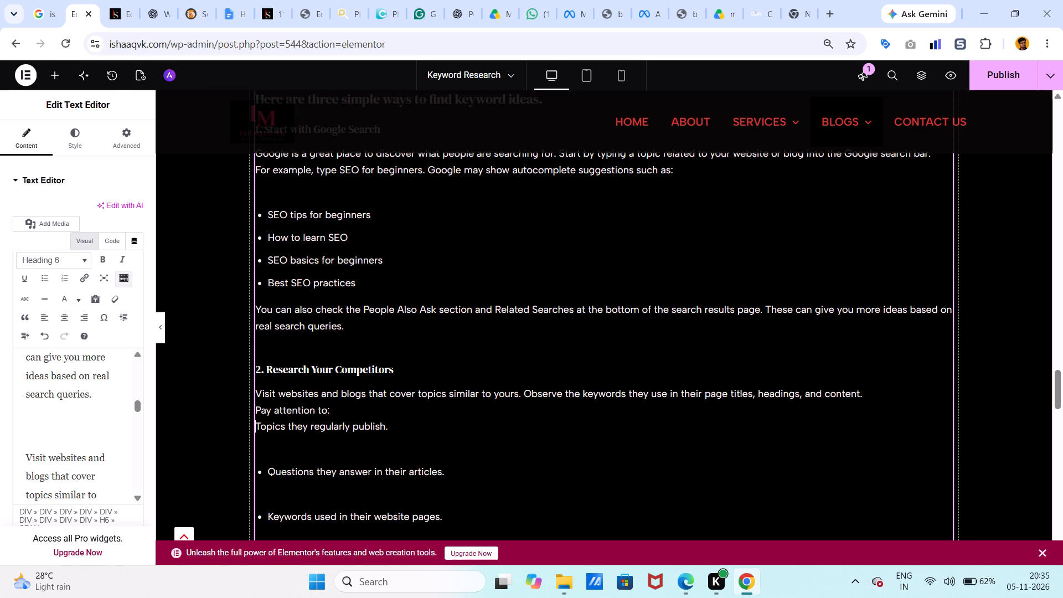
{"action": "left_click", "coordinate": [266, 471]}
{"action": "key", "text": "BackSpace"}
{"action": "key", "text": "shift+Return"}
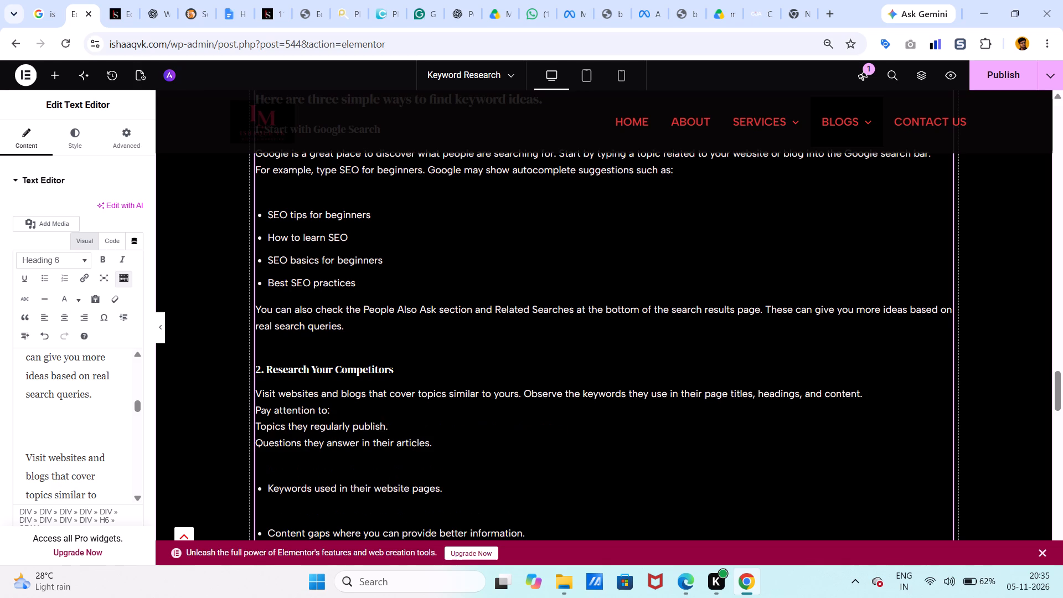
{"action": "left_click", "coordinate": [264, 486]}
{"action": "key", "text": "BackSpace"}
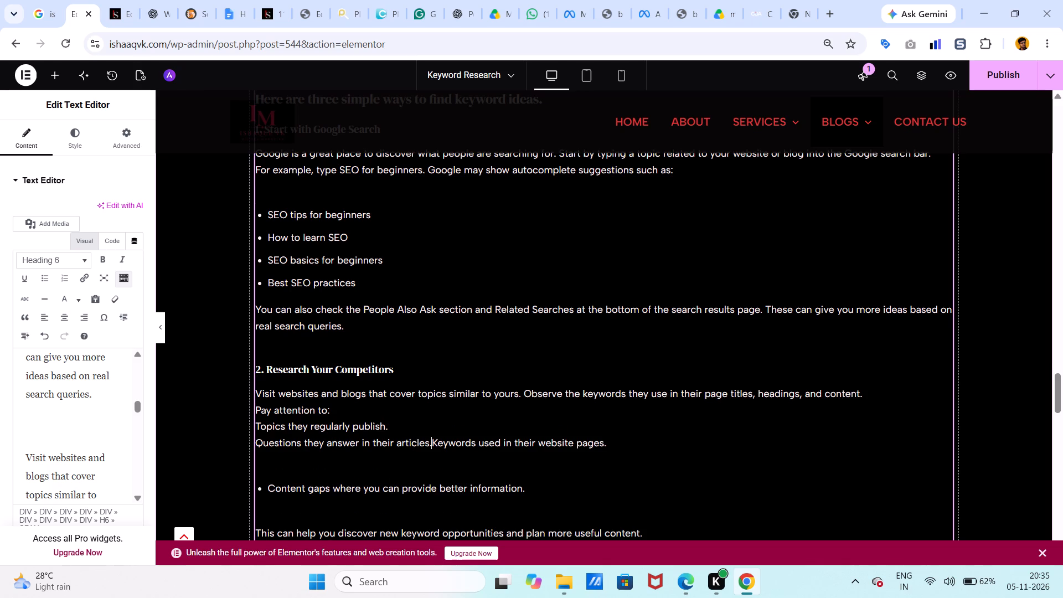
{"action": "key", "text": "shift+Return"}
{"action": "scroll", "coordinate": [275, 491], "scroll_direction": "down", "scroll_amount": 1}
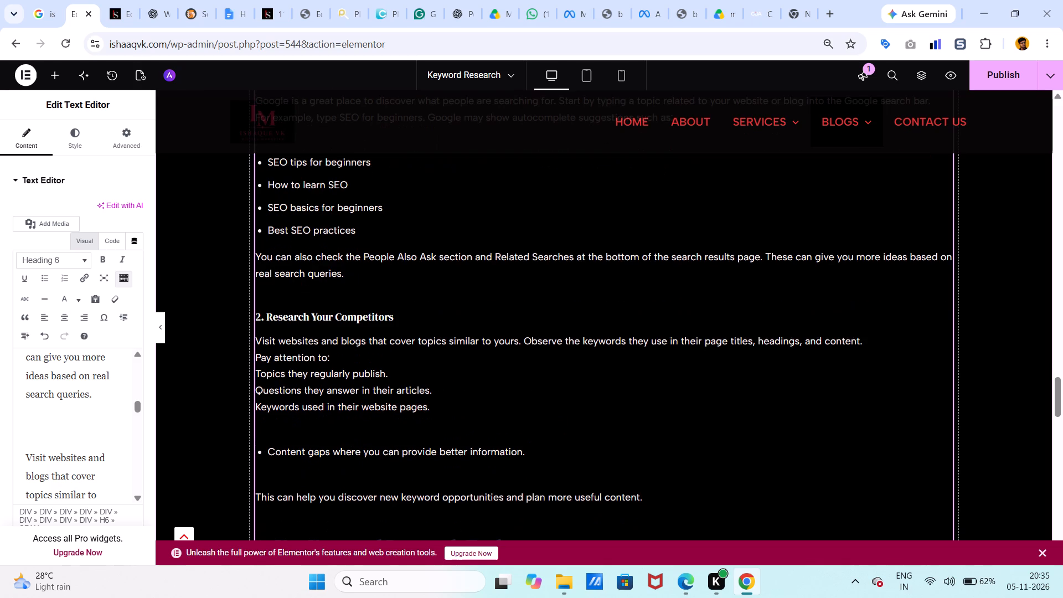
{"action": "left_click", "coordinate": [264, 458]}
{"action": "key", "text": "BackSpace"}
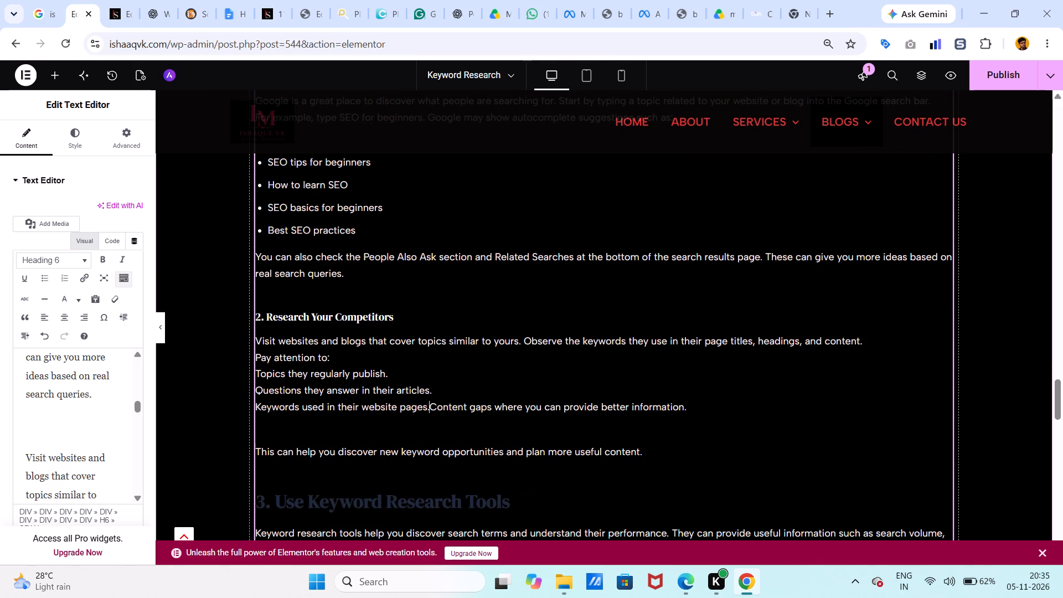
{"action": "key", "text": "shift+Return"}
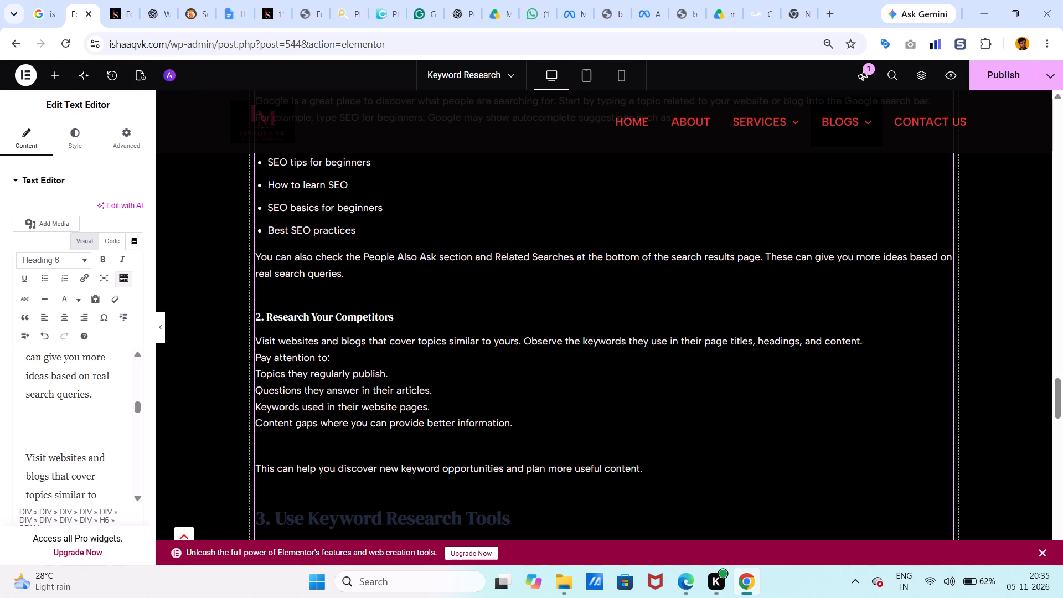
Format the four lines under "Pay attention to:" as one bulleted list.
{"action": "left_click_drag", "start_coordinate": [258, 368], "coordinate": [376, 430]}
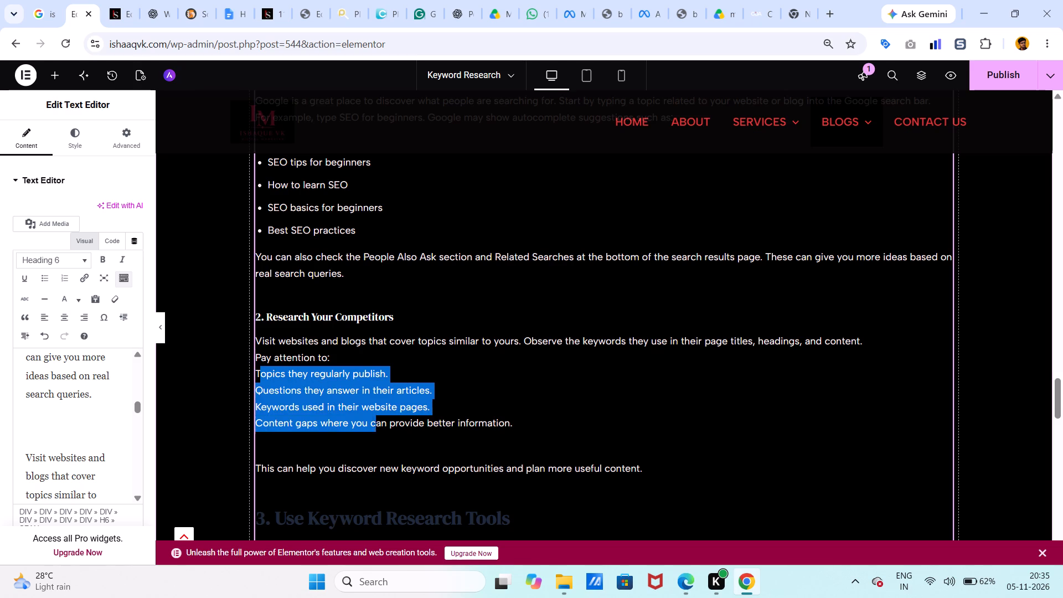
{"action": "left_click_drag", "start_coordinate": [376, 430], "coordinate": [536, 419]}
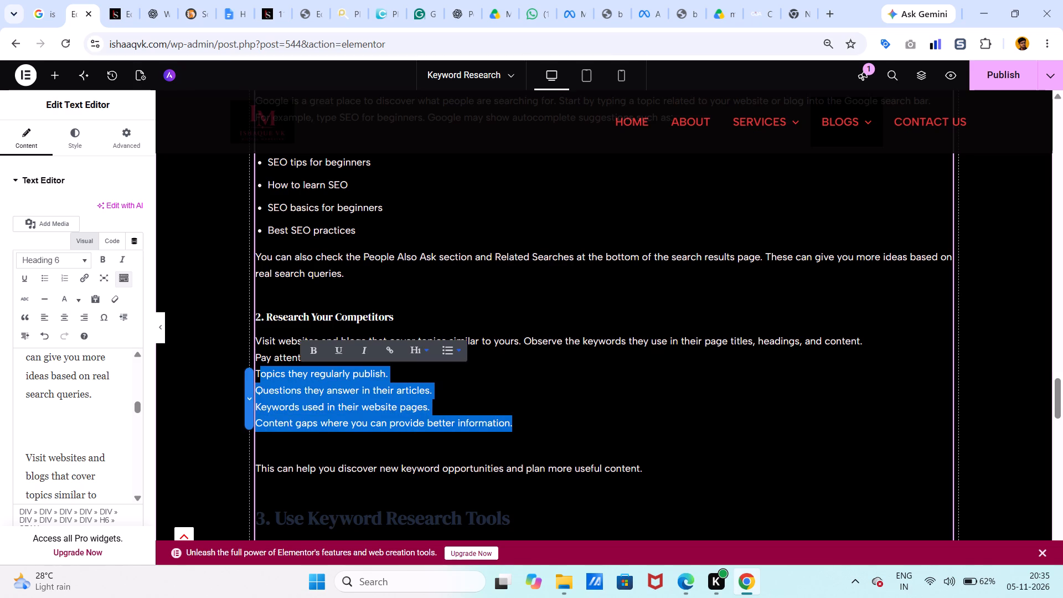
{"action": "left_click", "coordinate": [450, 354]}
{"action": "left_click", "coordinate": [379, 352]}
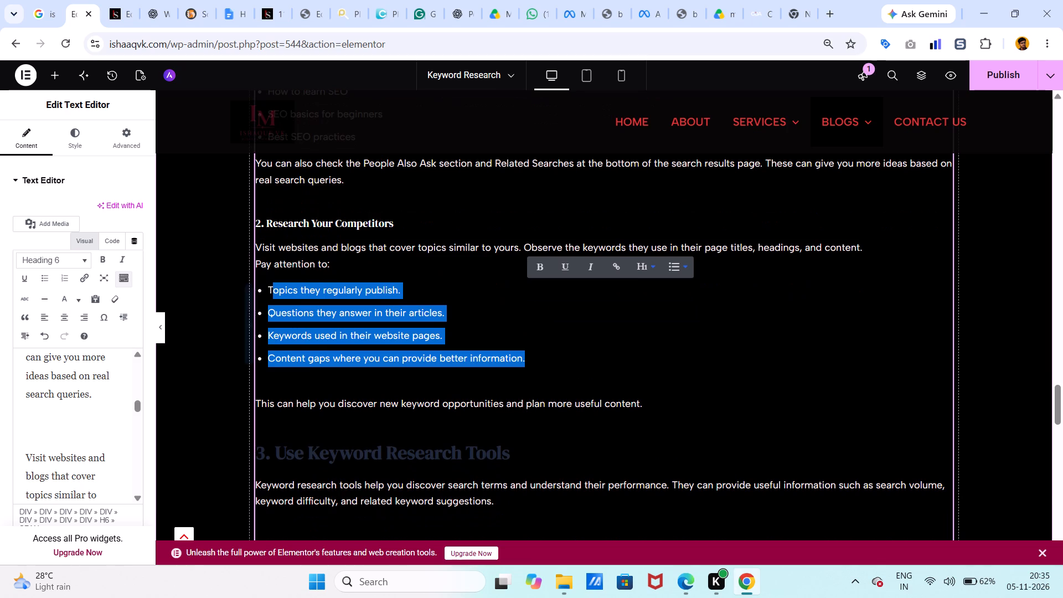
Move the "This can help you discover new keyword opportunities" sentence onto a line directly beneath the last bullet's text.
{"action": "left_click", "coordinate": [257, 402]}
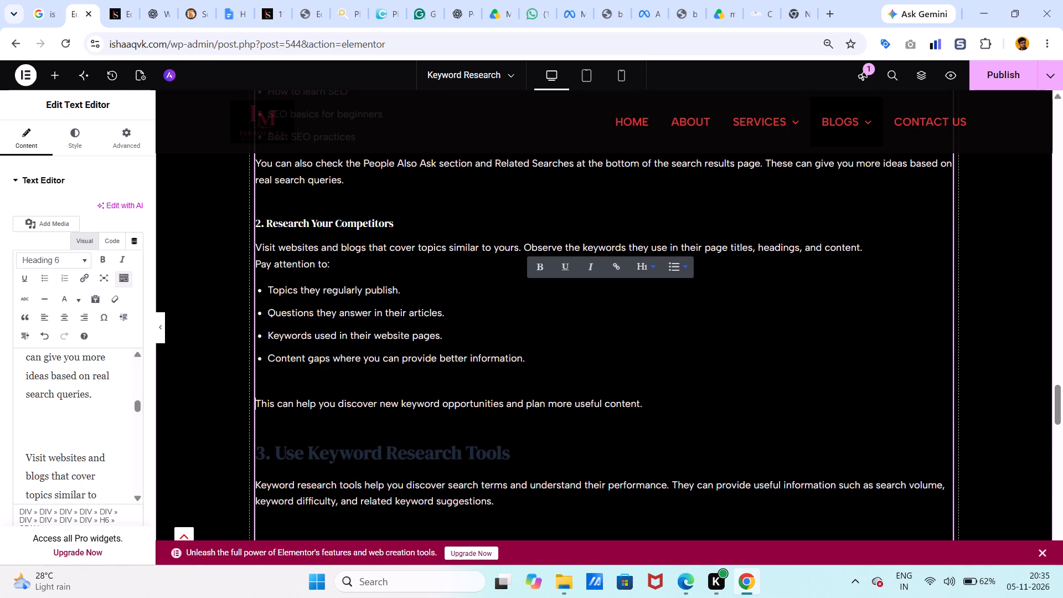
{"action": "key", "text": "BackSpace"}
{"action": "key", "text": "shift+Return"}
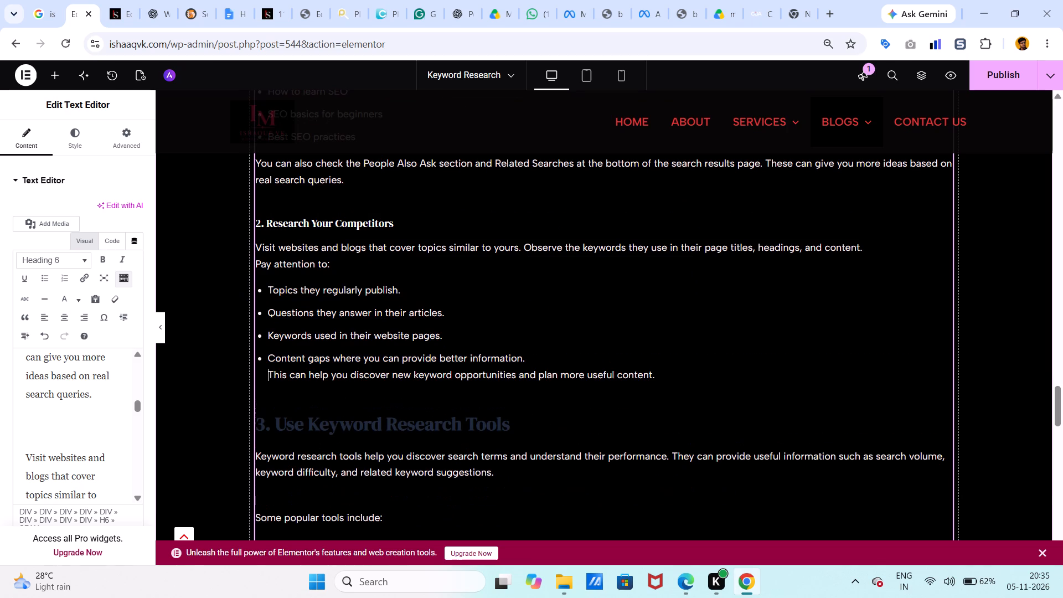
Change the "3. Use Keyword Research Tools" subheading to Heading 6 and toggle its bold formatting.
{"action": "left_click_drag", "start_coordinate": [261, 422], "coordinate": [318, 431]}
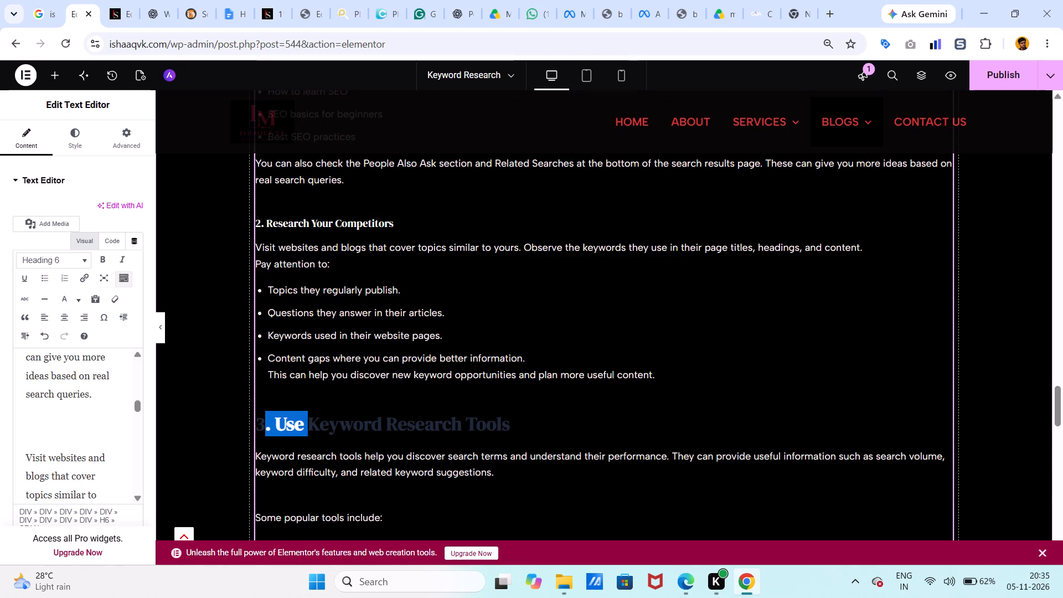
{"action": "left_click_drag", "start_coordinate": [318, 431], "coordinate": [359, 426]}
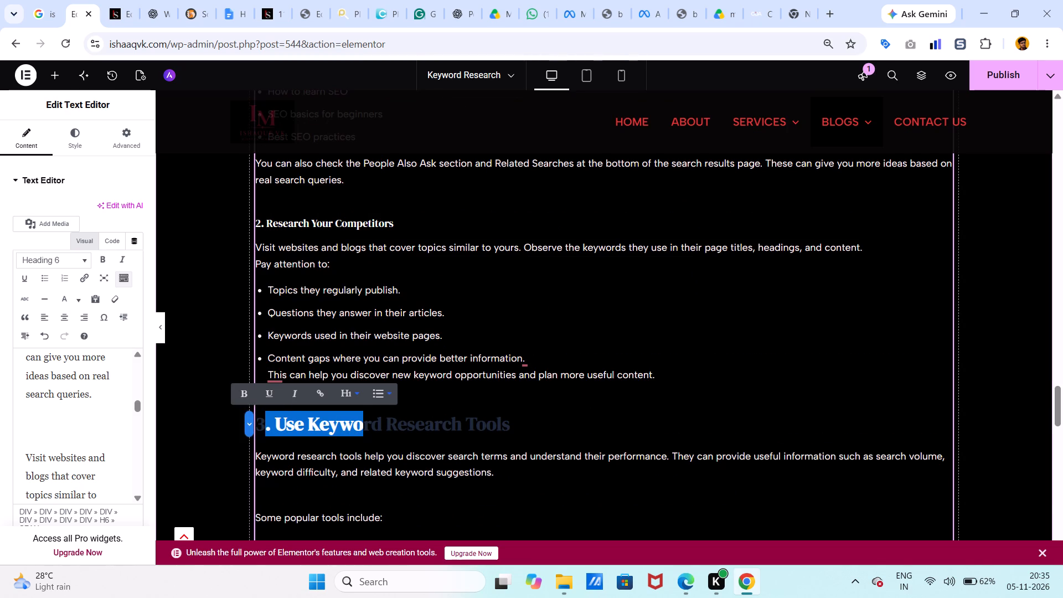
{"action": "left_click_drag", "start_coordinate": [260, 422], "coordinate": [503, 424]}
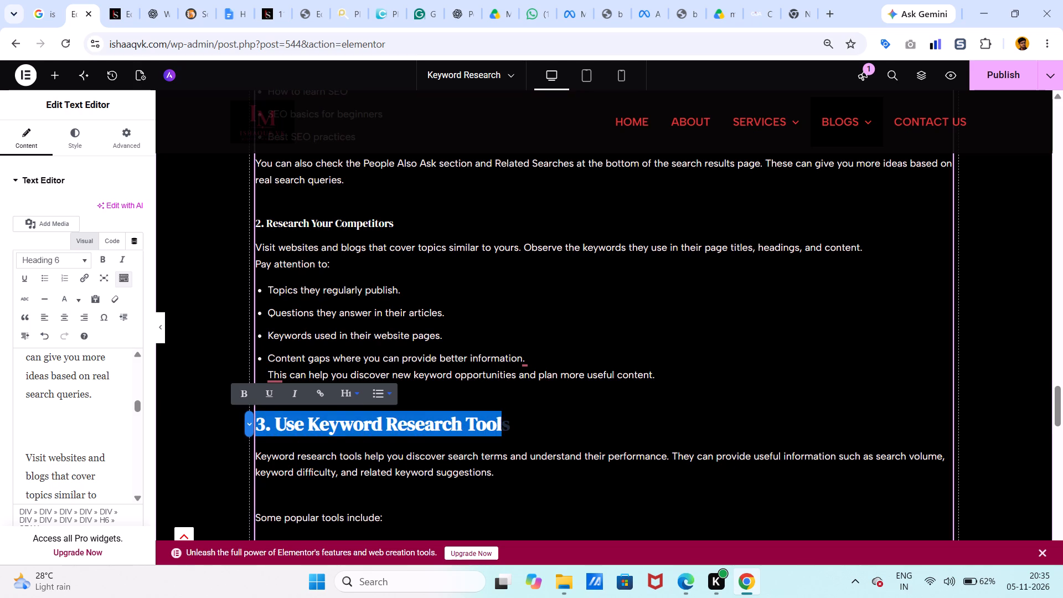
{"action": "left_click_drag", "start_coordinate": [503, 424], "coordinate": [507, 424]}
{"action": "left_click", "coordinate": [411, 396]}
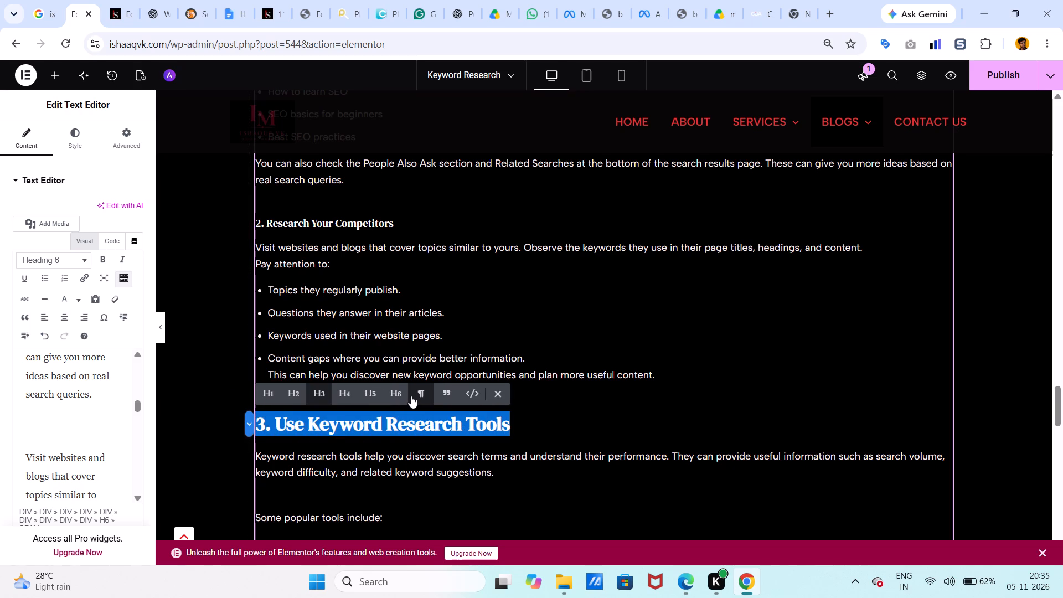
{"action": "left_click", "coordinate": [394, 396]}
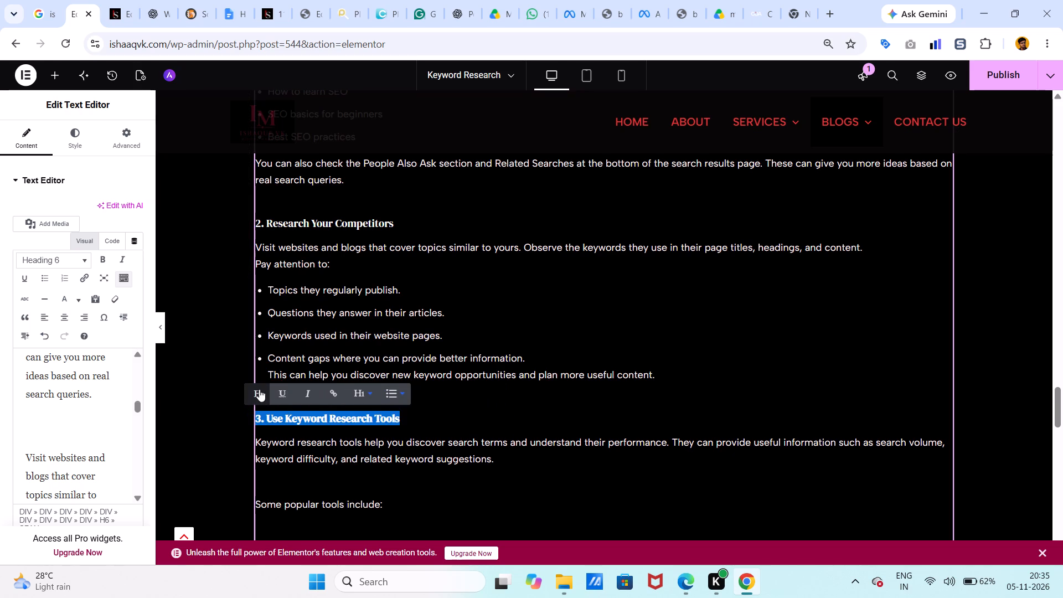
{"action": "left_click", "coordinate": [251, 389]}
Apply the white text colour to the "3. Use Keyword Research Tools" subheading.
{"action": "scroll", "coordinate": [312, 444], "scroll_direction": "down", "scroll_amount": 1}
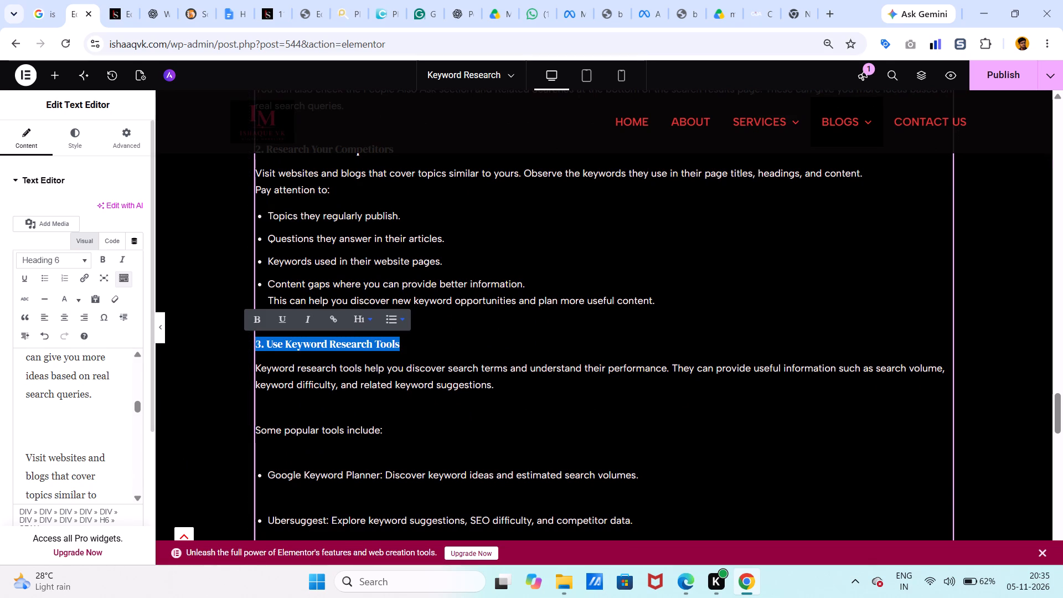
{"action": "scroll", "coordinate": [84, 474], "scroll_direction": "down", "scroll_amount": 4}
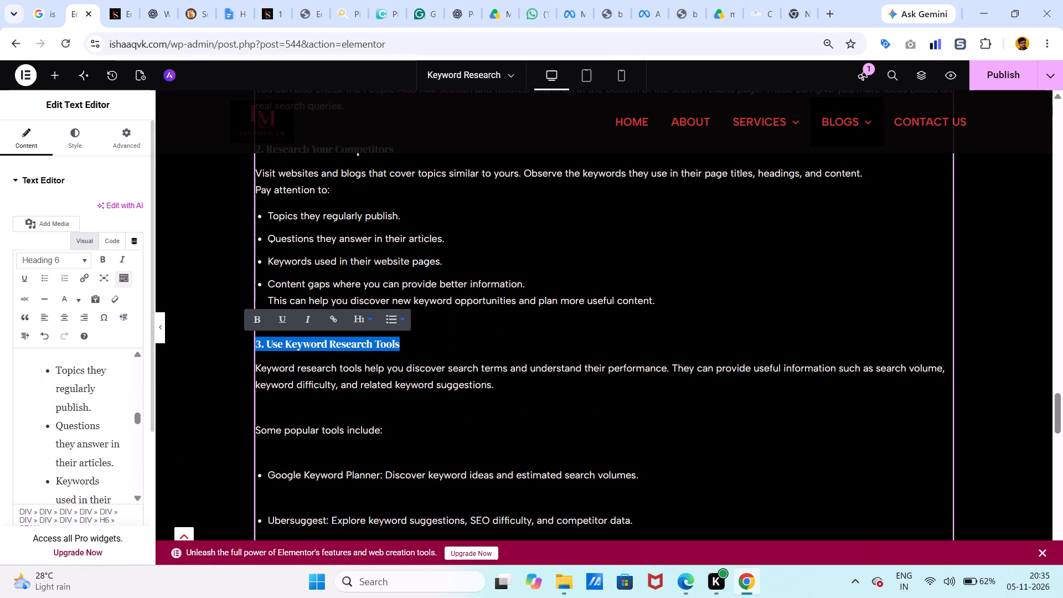
{"action": "scroll", "coordinate": [84, 474], "scroll_direction": "down", "scroll_amount": 4}
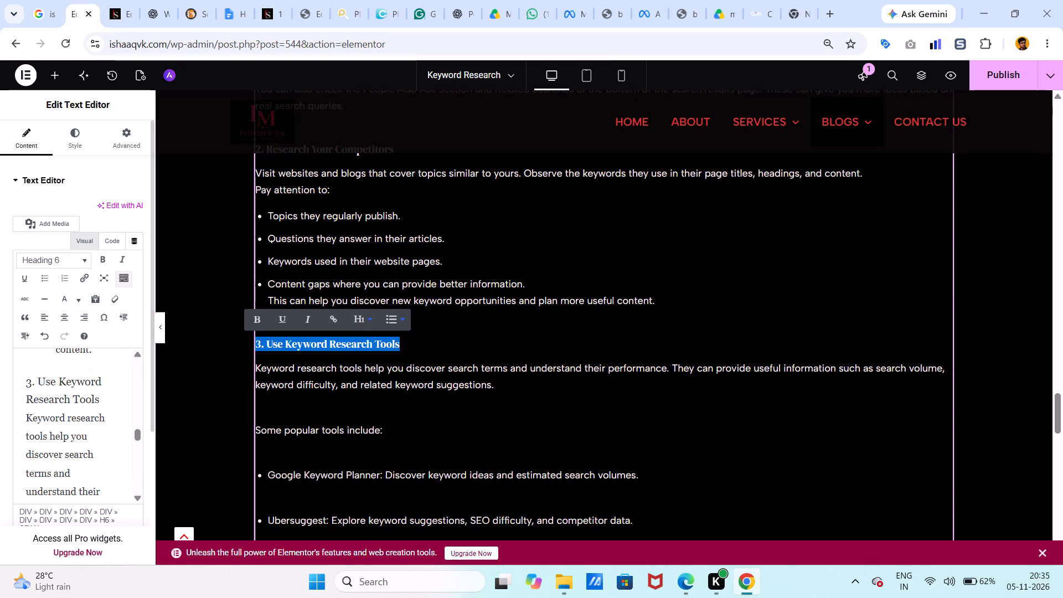
{"action": "scroll", "coordinate": [84, 474], "scroll_direction": "down", "scroll_amount": 1}
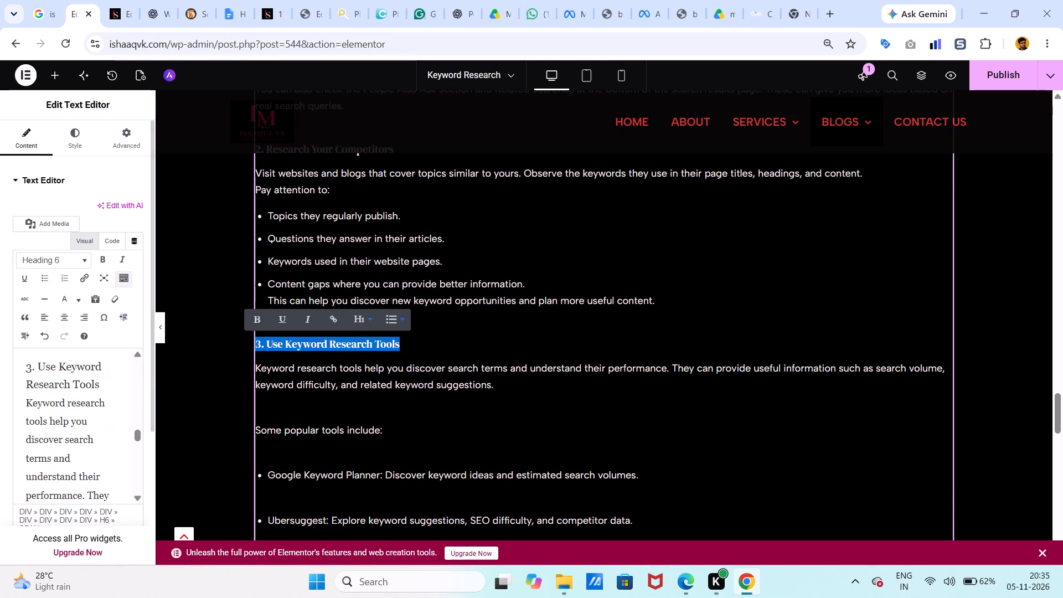
{"action": "left_click_drag", "start_coordinate": [27, 366], "coordinate": [86, 392]}
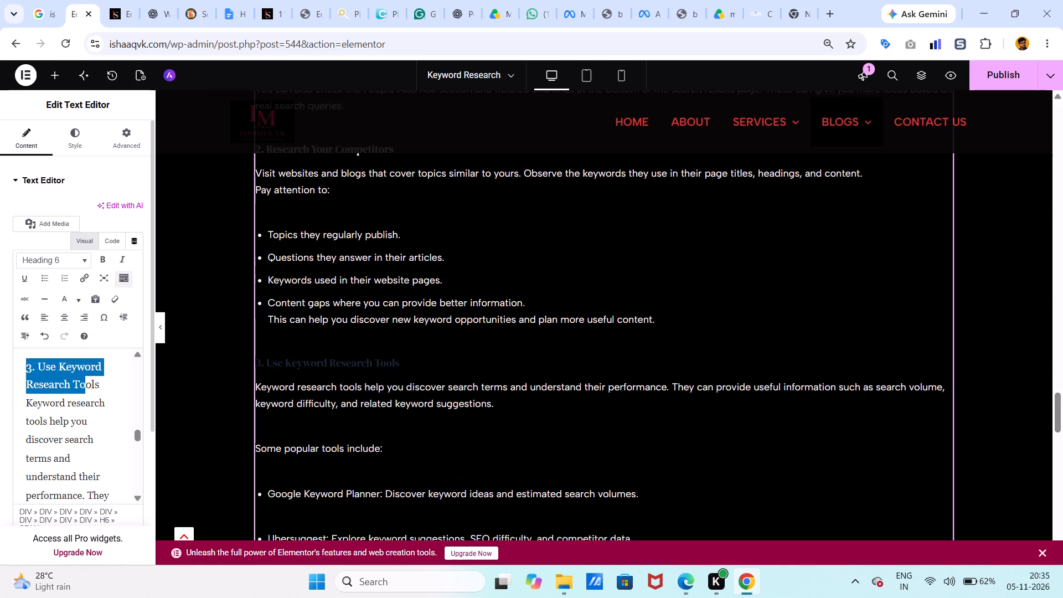
{"action": "left_click_drag", "start_coordinate": [86, 392], "coordinate": [104, 391]}
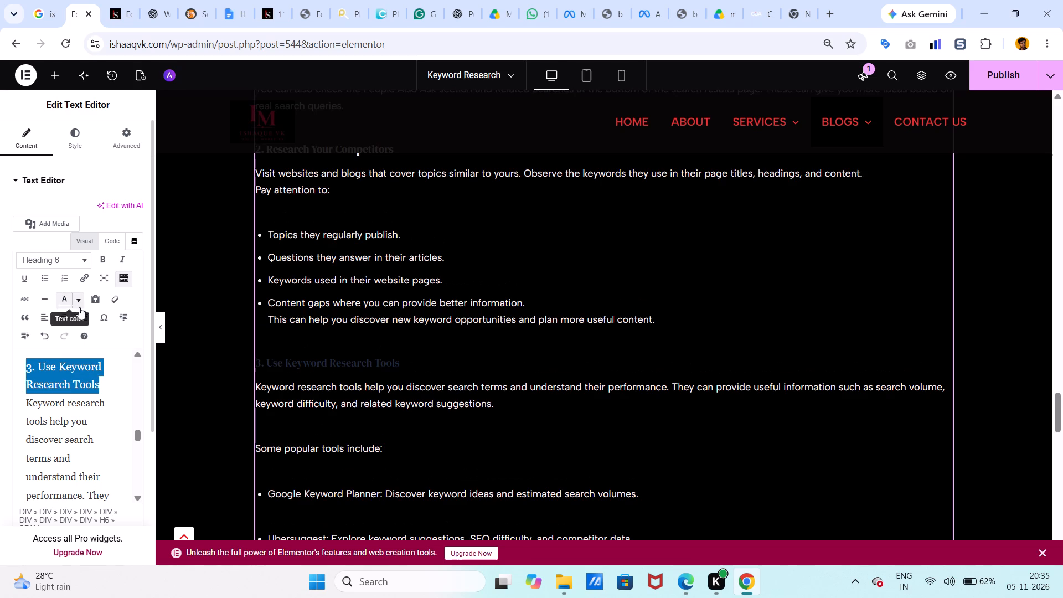
{"action": "left_click", "coordinate": [64, 297]}
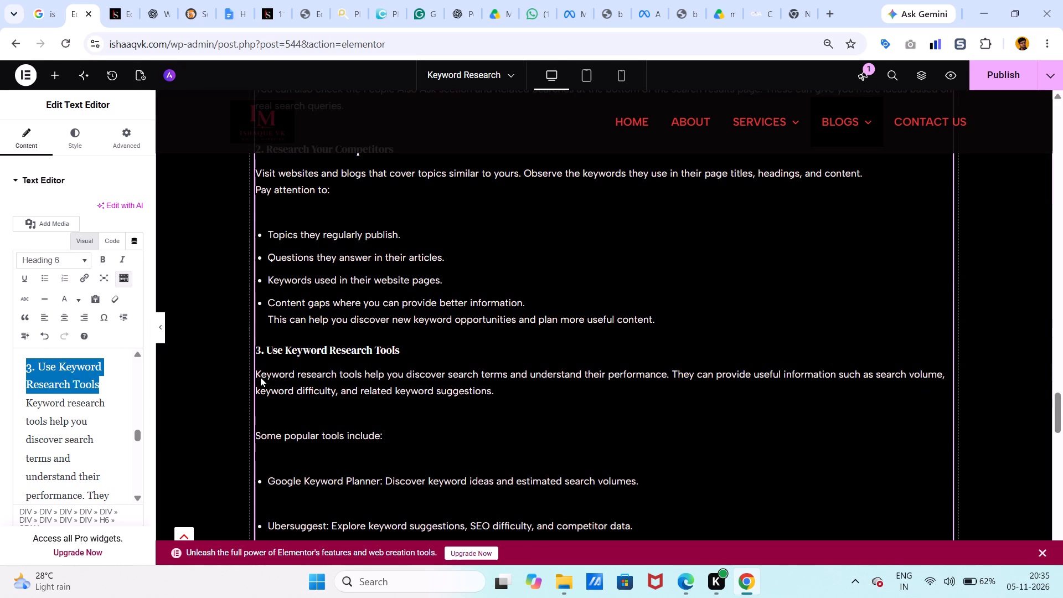
Close the gap above "Some popular tools include:" so it sits on the line directly beneath the keyword research tools paragraph.
{"action": "scroll", "coordinate": [286, 408], "scroll_direction": "down", "scroll_amount": 1}
{"action": "left_click", "coordinate": [257, 391]}
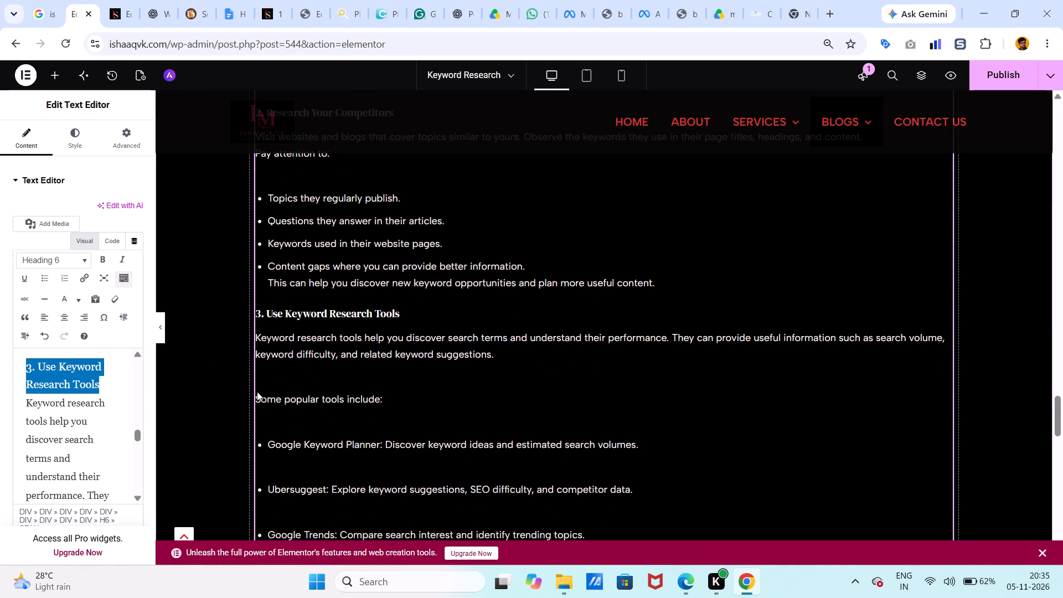
{"action": "left_click", "coordinate": [257, 392]}
{"action": "key", "text": "BackSpace"}
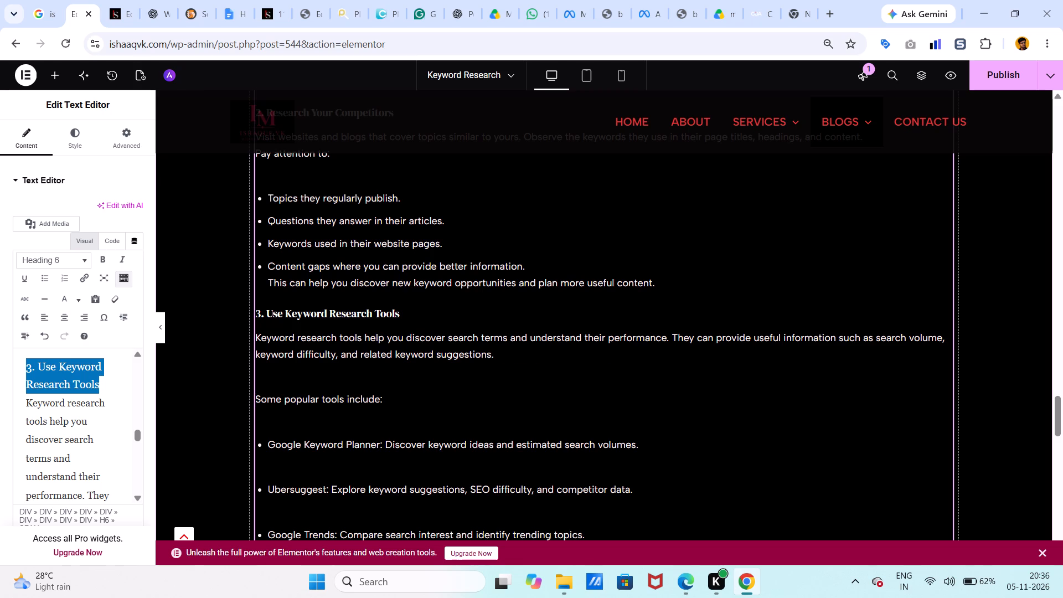
{"action": "key", "text": "shift+Return"}
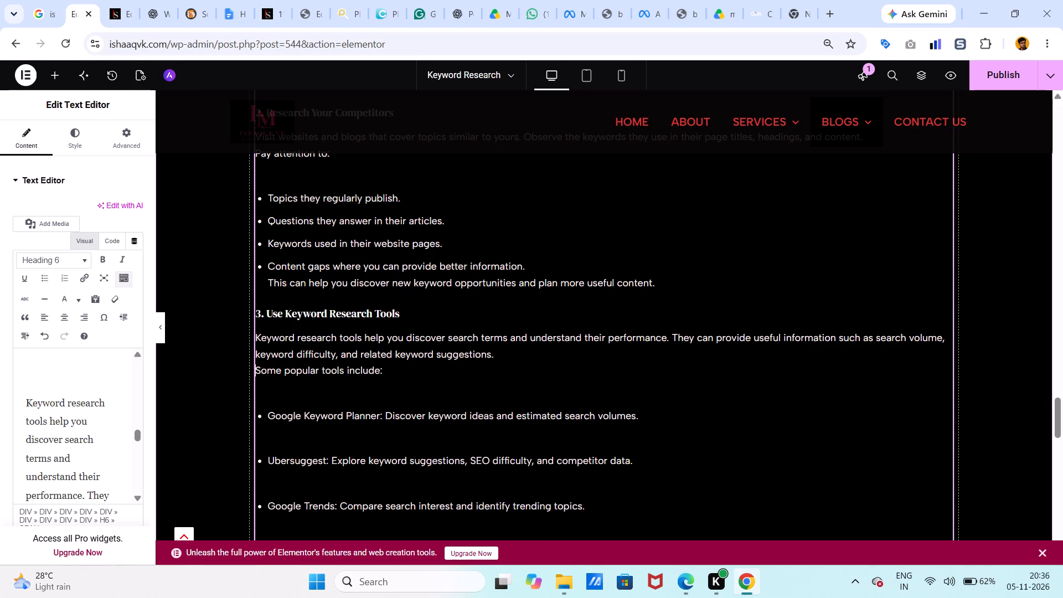
Turn the four tool bullets, from Google Keyword Planner to Semrush, into consecutive plain lines without gaps under "Some popular tools include:".
{"action": "left_click", "coordinate": [267, 409]}
{"action": "key", "text": "BackSpace"}
{"action": "key", "text": "shift+Return"}
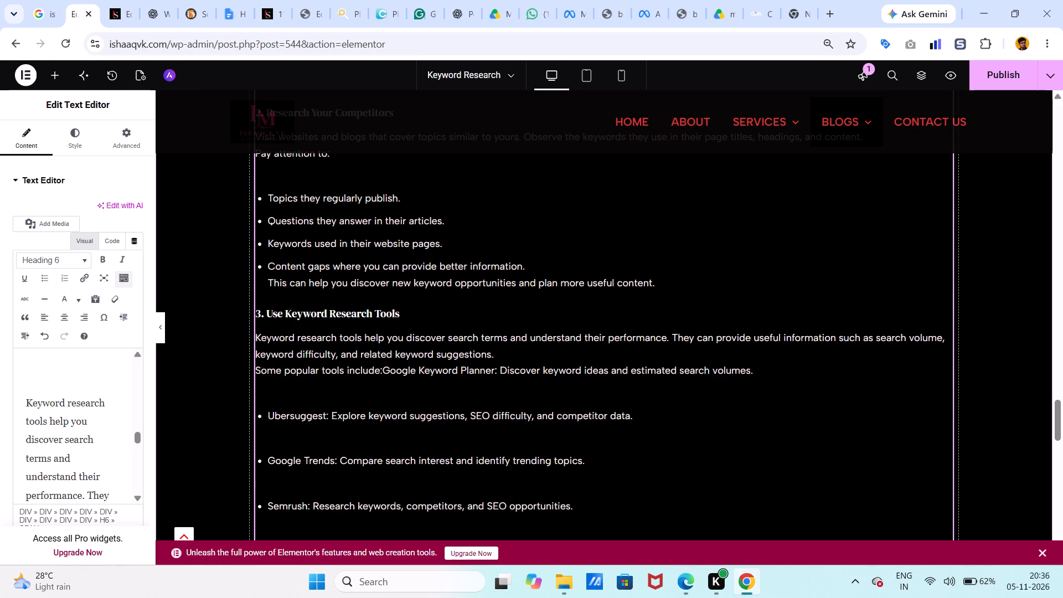
{"action": "left_click", "coordinate": [265, 429]}
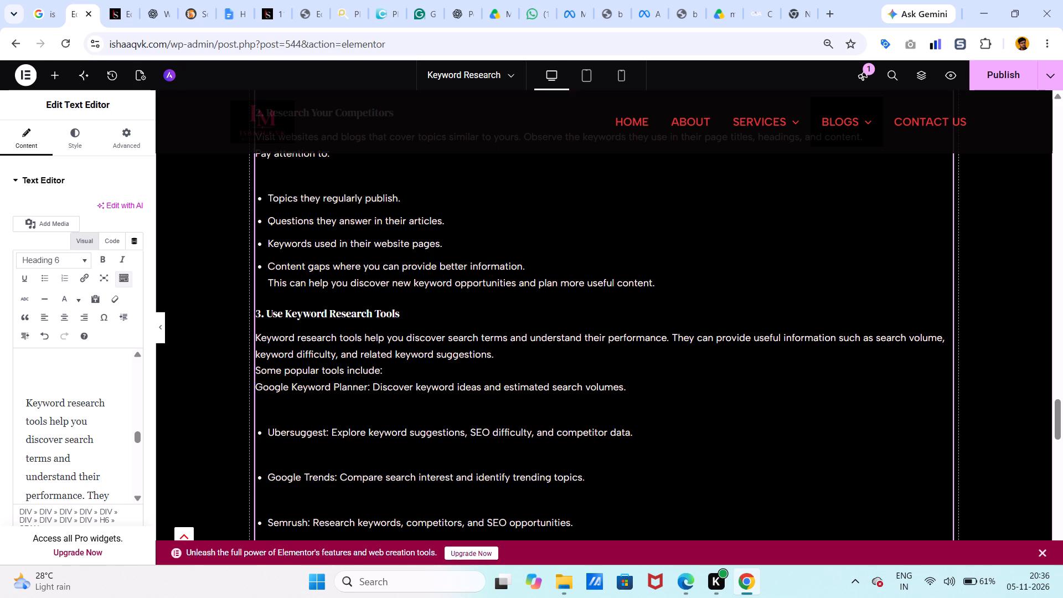
{"action": "key", "text": "BackSpace"}
{"action": "key", "text": "shift+Return"}
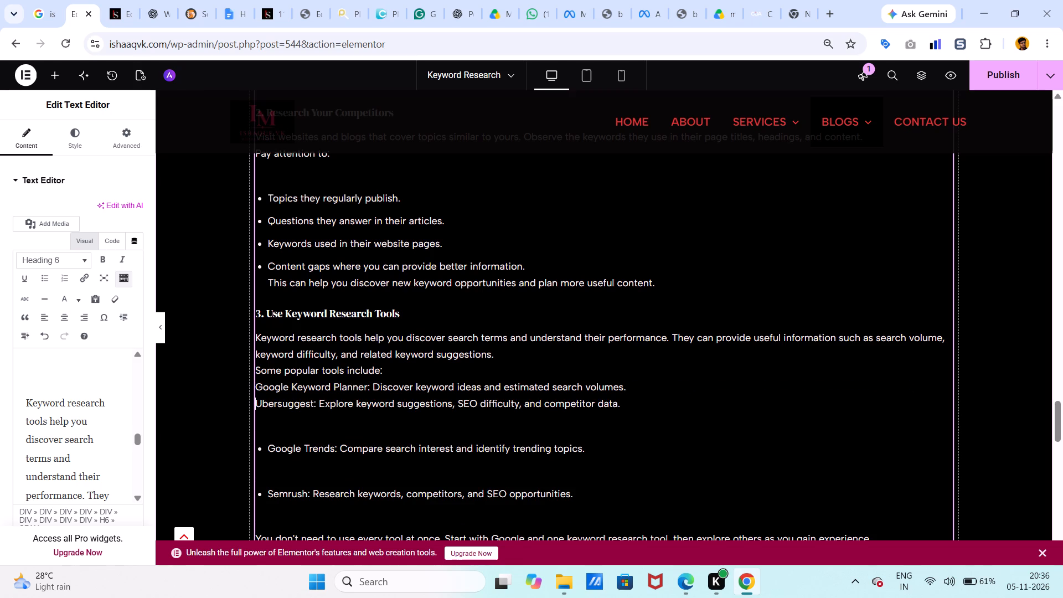
{"action": "left_click", "coordinate": [266, 446]}
{"action": "key", "text": "BackSpace"}
{"action": "key", "text": "shift+Return"}
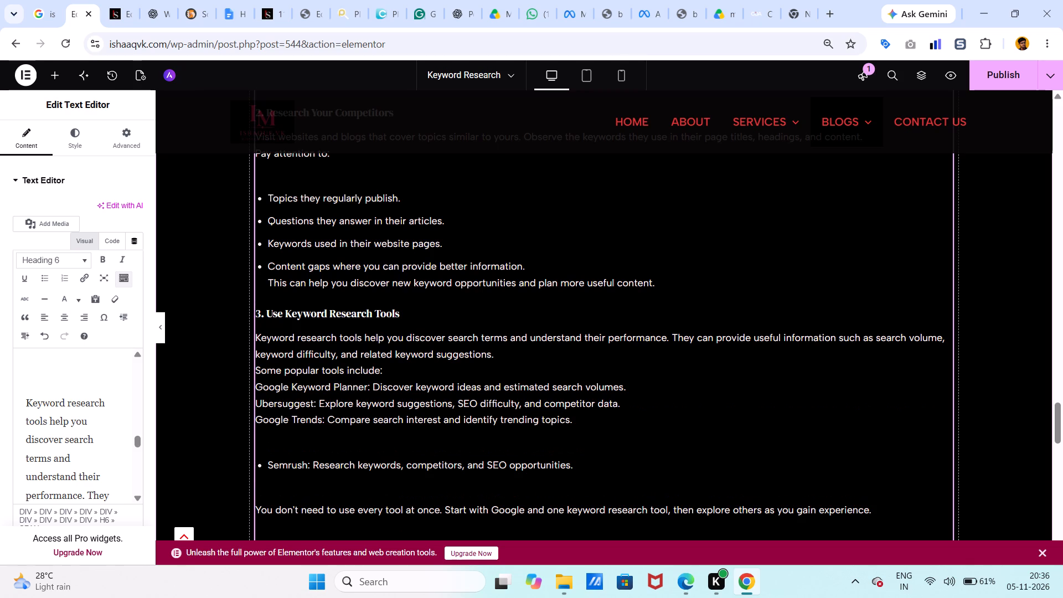
{"action": "left_click", "coordinate": [266, 465]}
{"action": "key", "text": "BackSpace"}
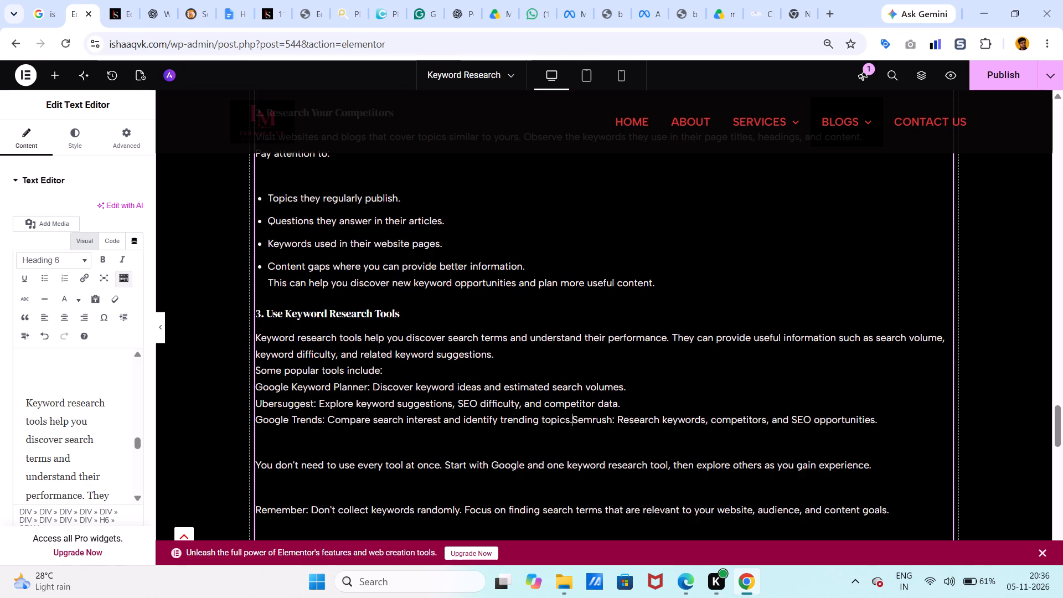
{"action": "key", "text": "shift+Return"}
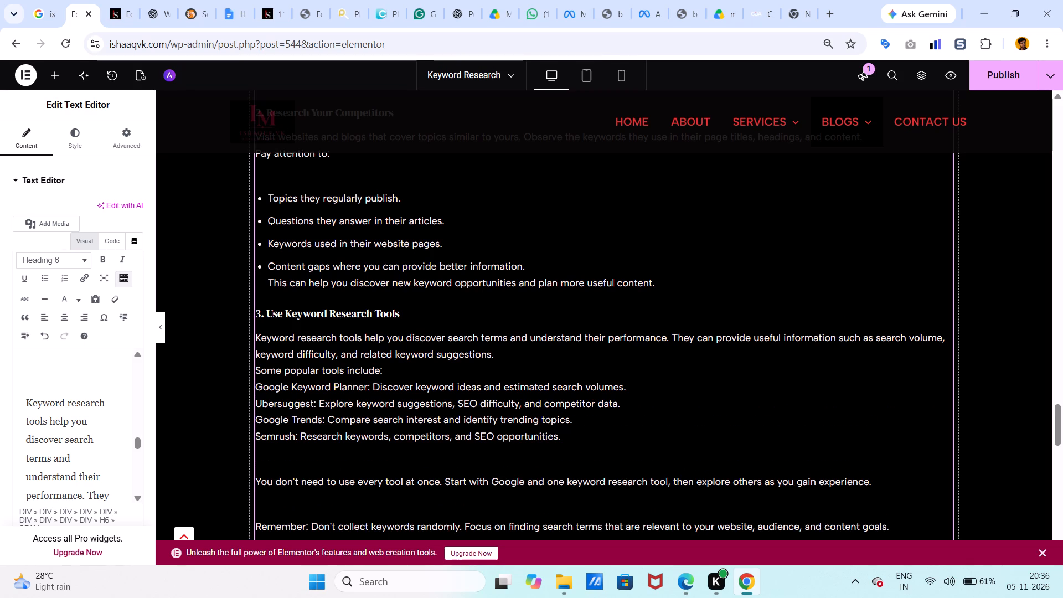
Format the four tool lines from Google Keyword Planner to Semrush as one bulleted list.
{"action": "left_click_drag", "start_coordinate": [257, 388], "coordinate": [416, 445]}
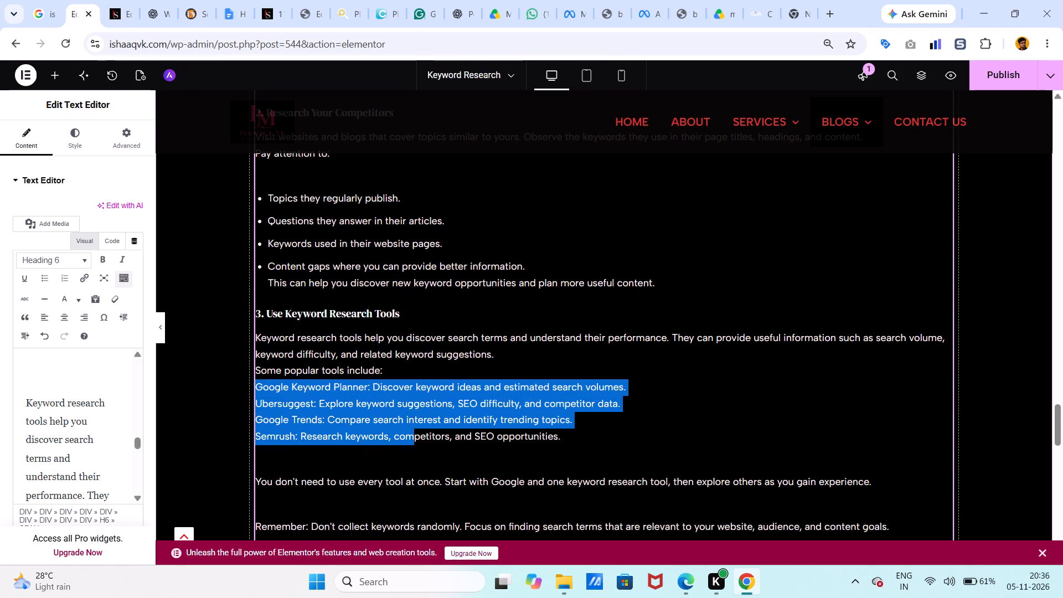
{"action": "left_click_drag", "start_coordinate": [416, 445], "coordinate": [561, 435]}
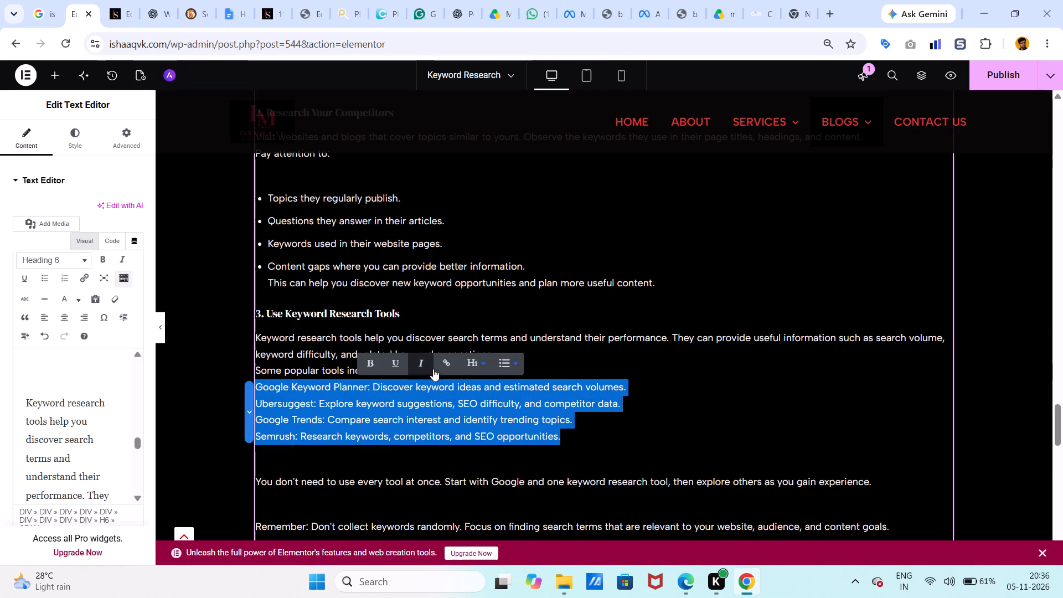
{"action": "left_click", "coordinate": [500, 363]}
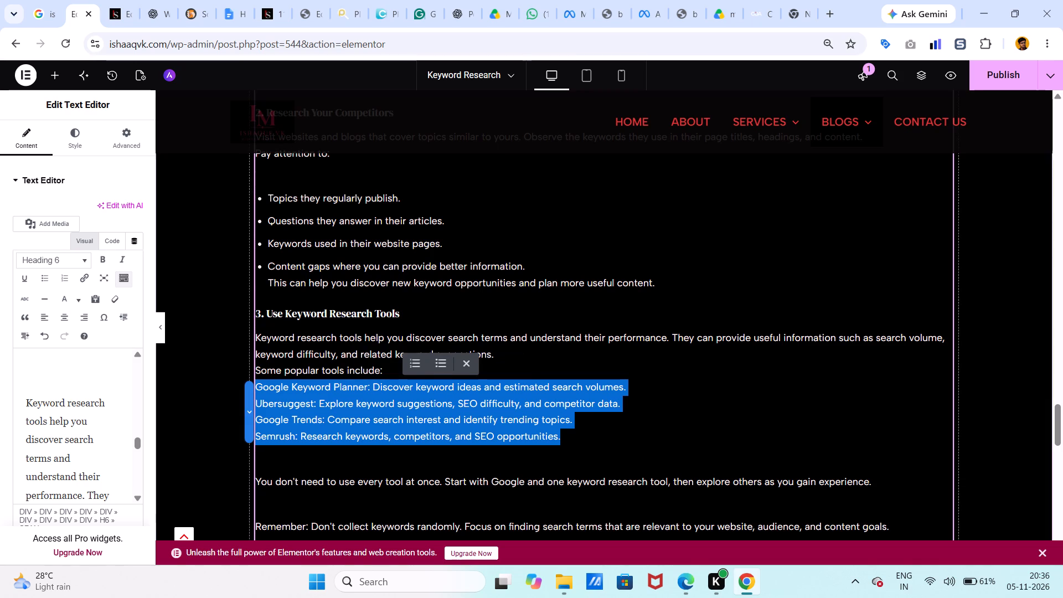
{"action": "left_click", "coordinate": [440, 354]}
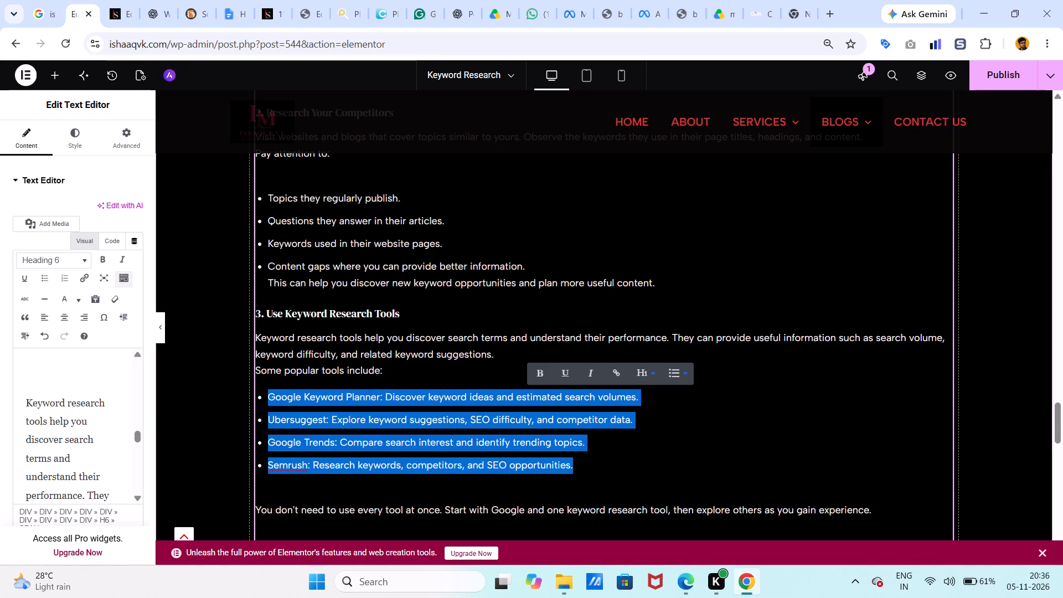
Move the "You don't need to use every tool at once" and "Remember:" sentences onto consecutive lines directly beneath the Semrush bullet's text.
{"action": "scroll", "coordinate": [446, 385], "scroll_direction": "down", "scroll_amount": 1}
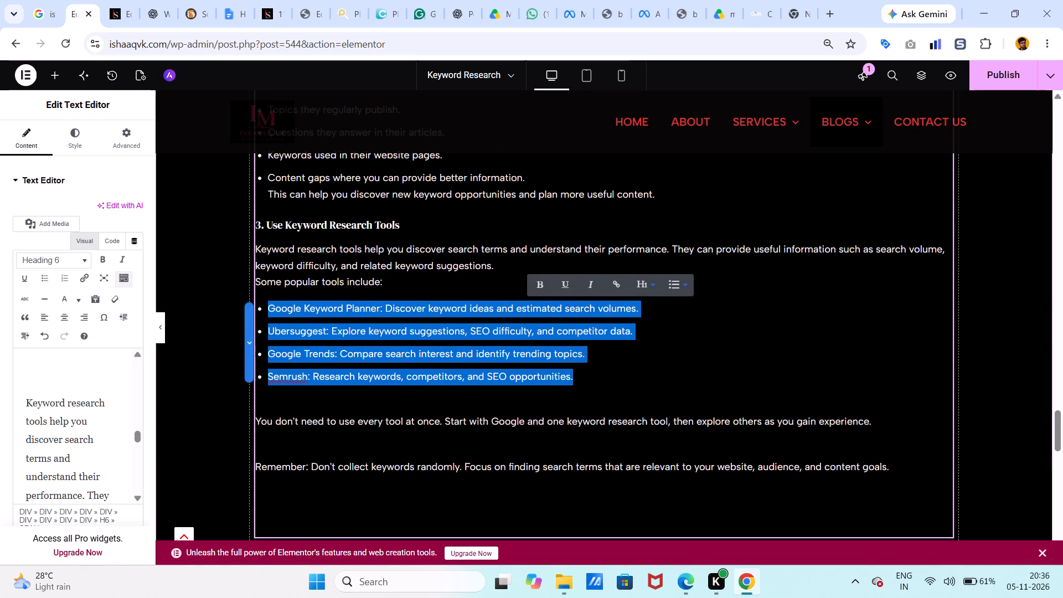
{"action": "left_click", "coordinate": [257, 418]}
{"action": "key", "text": "BackSpace"}
{"action": "key", "text": "shift+Return"}
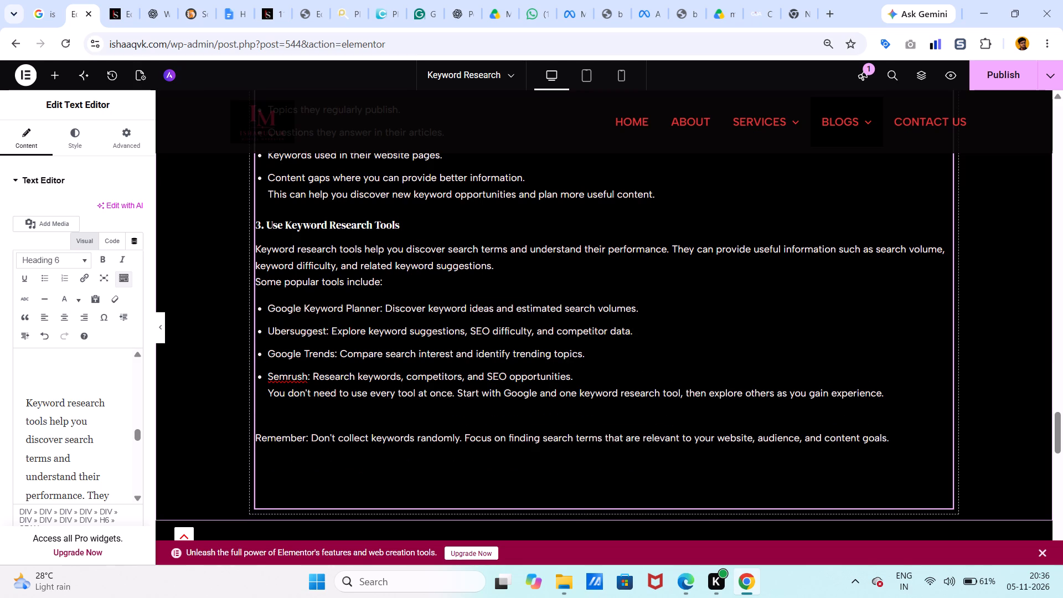
{"action": "left_click", "coordinate": [257, 434]}
{"action": "key", "text": "BackSpace"}
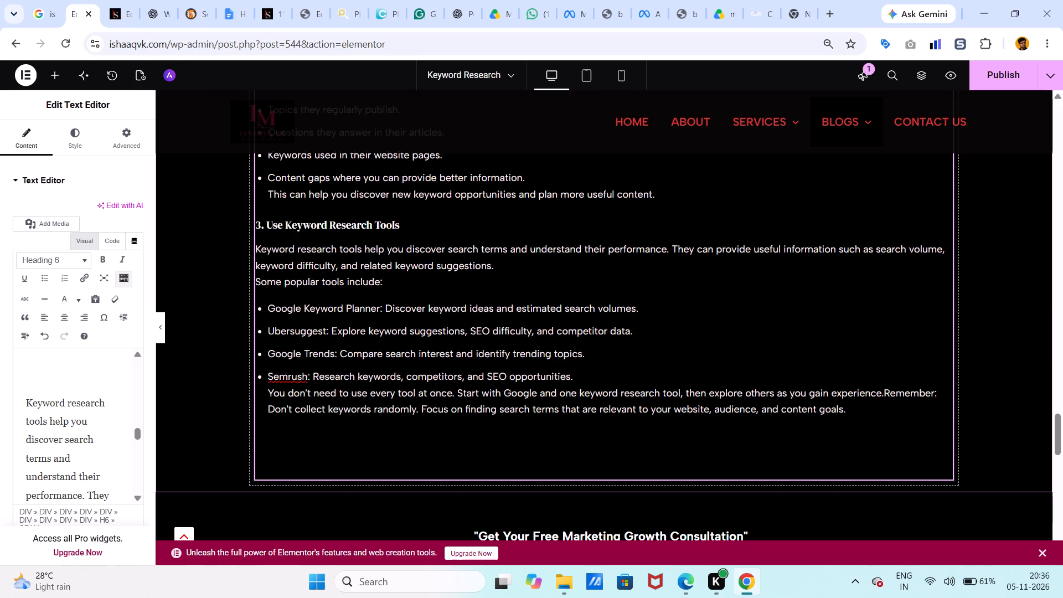
{"action": "key", "text": "shift+Return"}
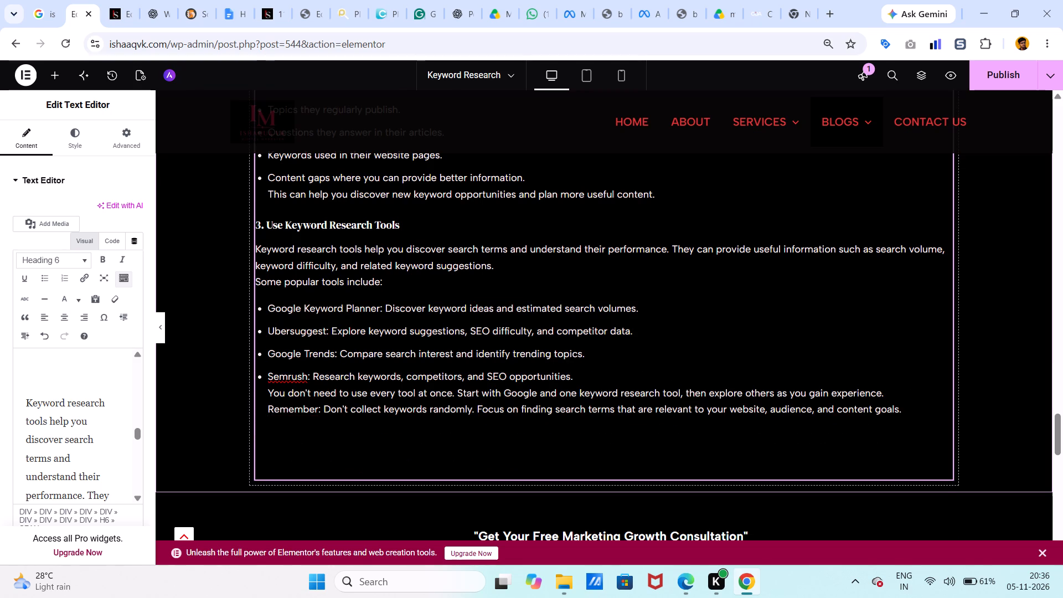
Make the whole "Remember: Don't collect keywords randomly..." line bold, through "content goals.".
{"action": "left_click_drag", "start_coordinate": [267, 409], "coordinate": [0, 477]}
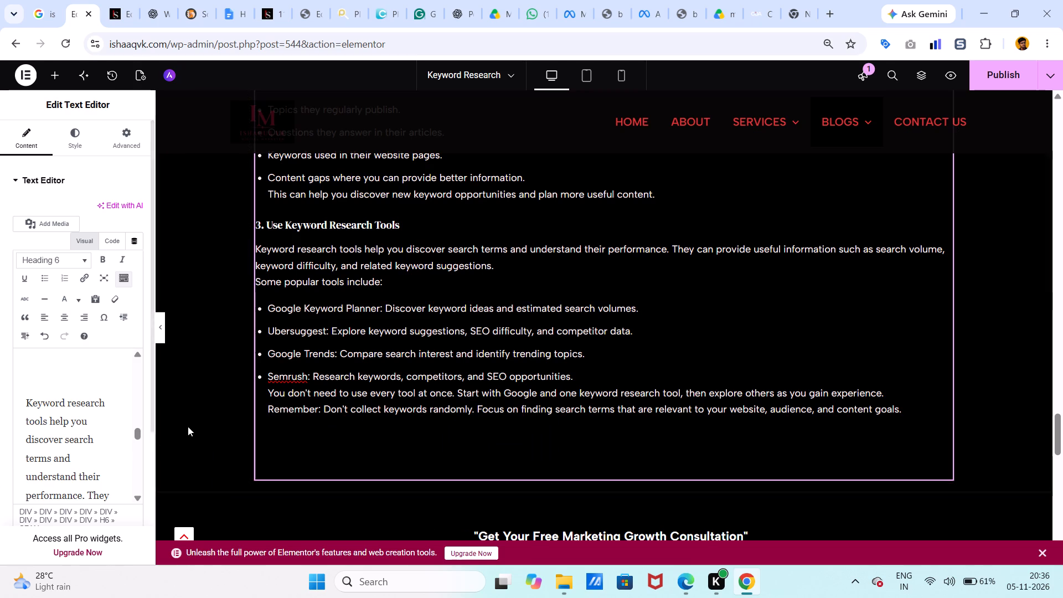
{"action": "left_click_drag", "start_coordinate": [267, 406], "coordinate": [292, 405]}
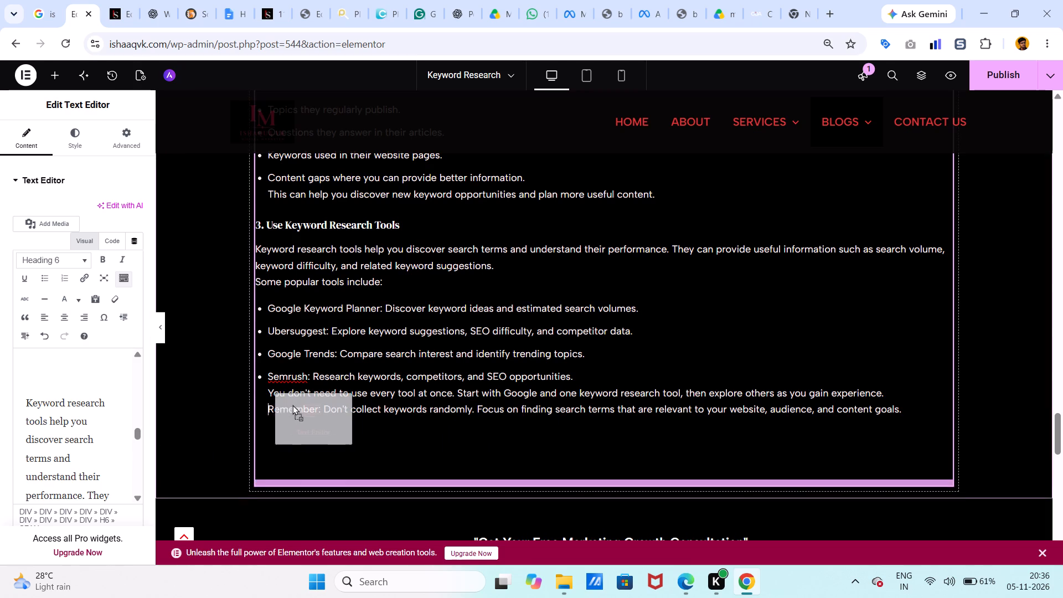
{"action": "left_click_drag", "start_coordinate": [292, 405], "coordinate": [60, 439]}
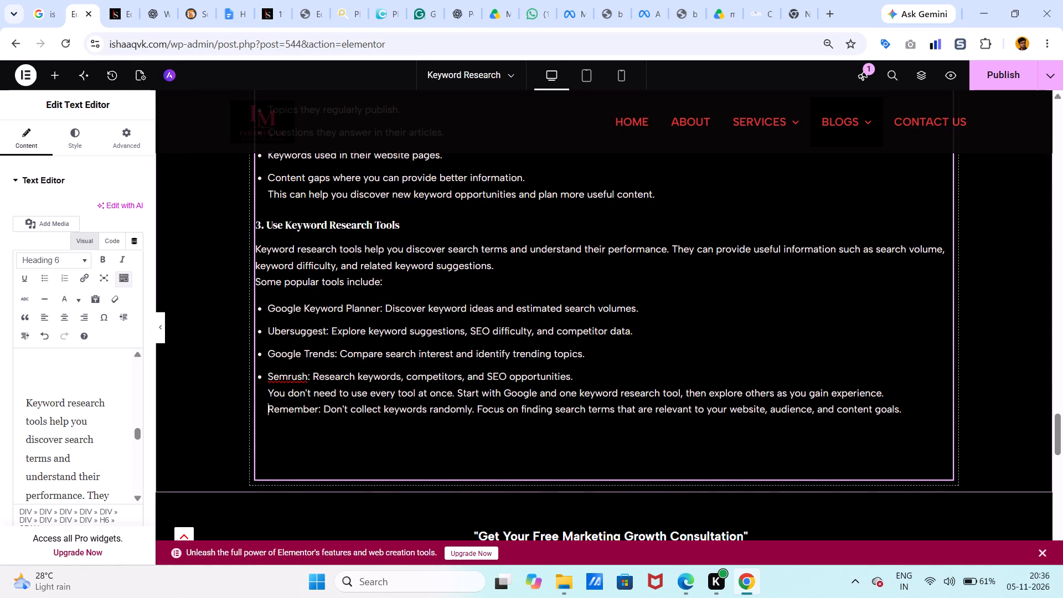
{"action": "left_click_drag", "start_coordinate": [270, 406], "coordinate": [670, 416]}
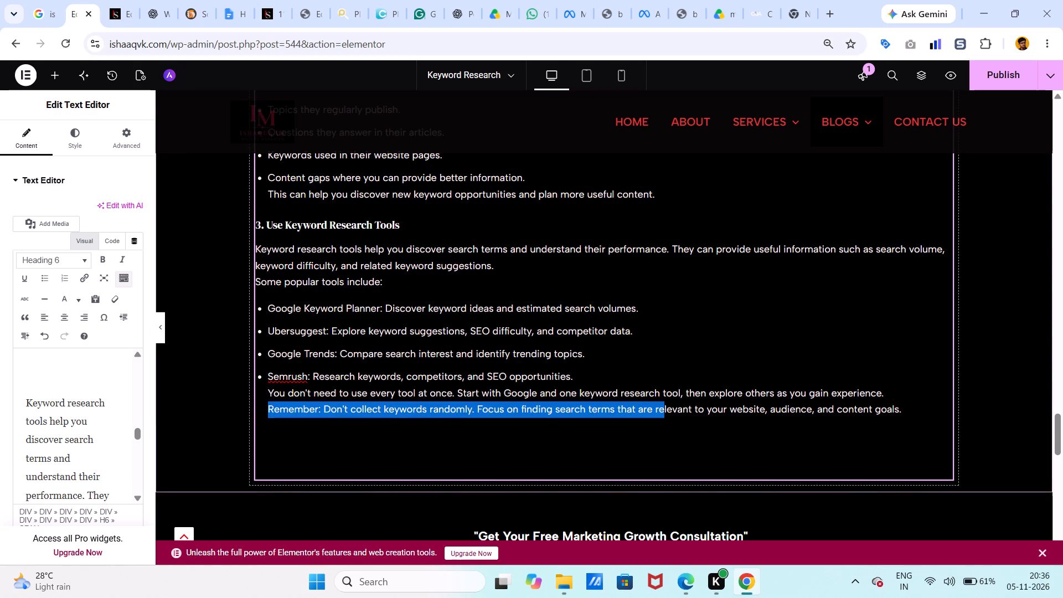
{"action": "left_click_drag", "start_coordinate": [670, 416], "coordinate": [904, 416]}
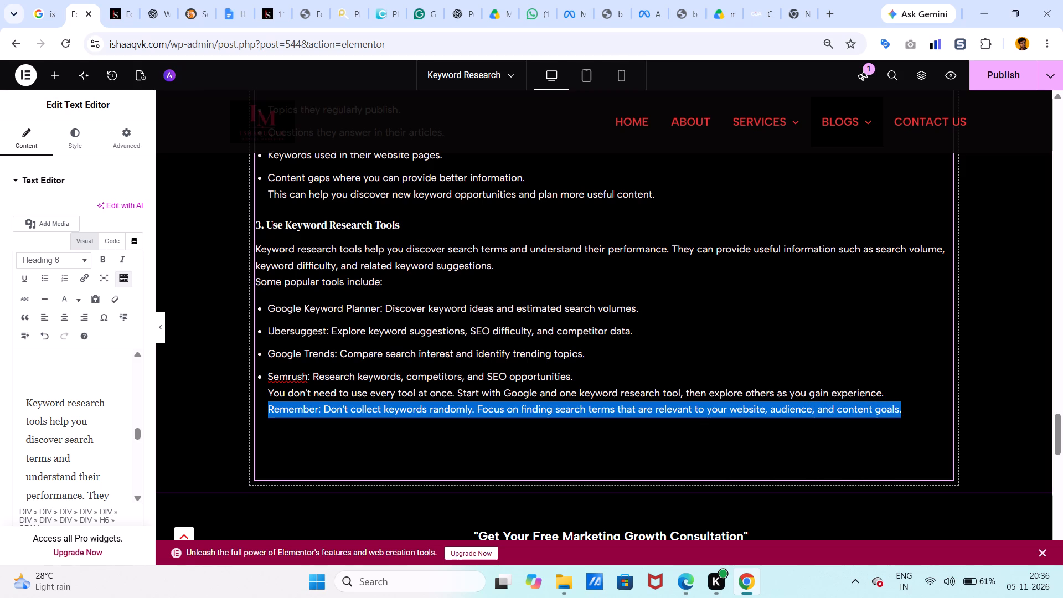
{"action": "left_click_drag", "start_coordinate": [904, 416], "coordinate": [910, 416]}
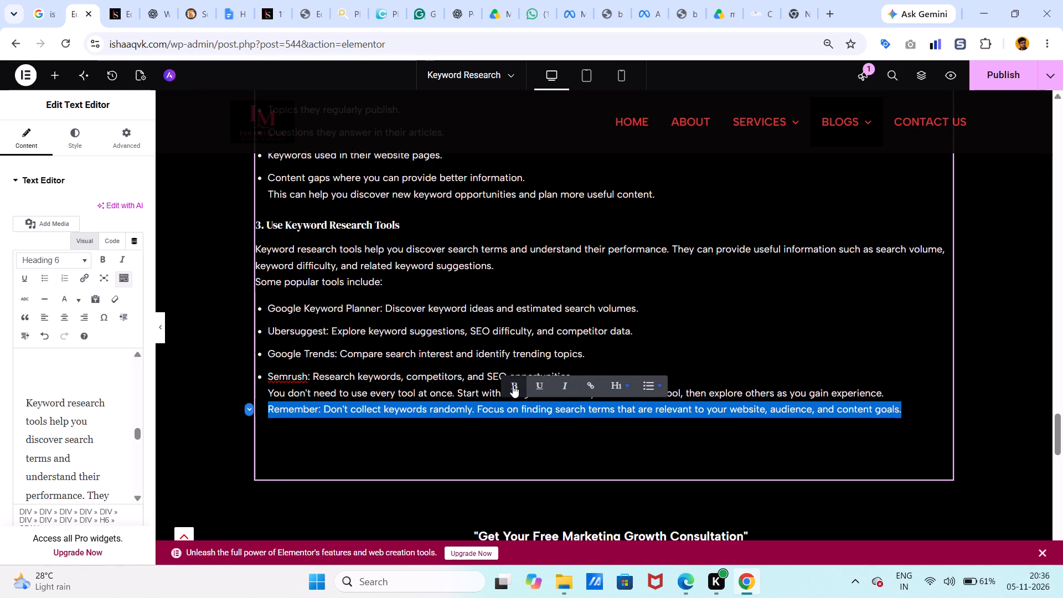
{"action": "left_click", "coordinate": [513, 385]}
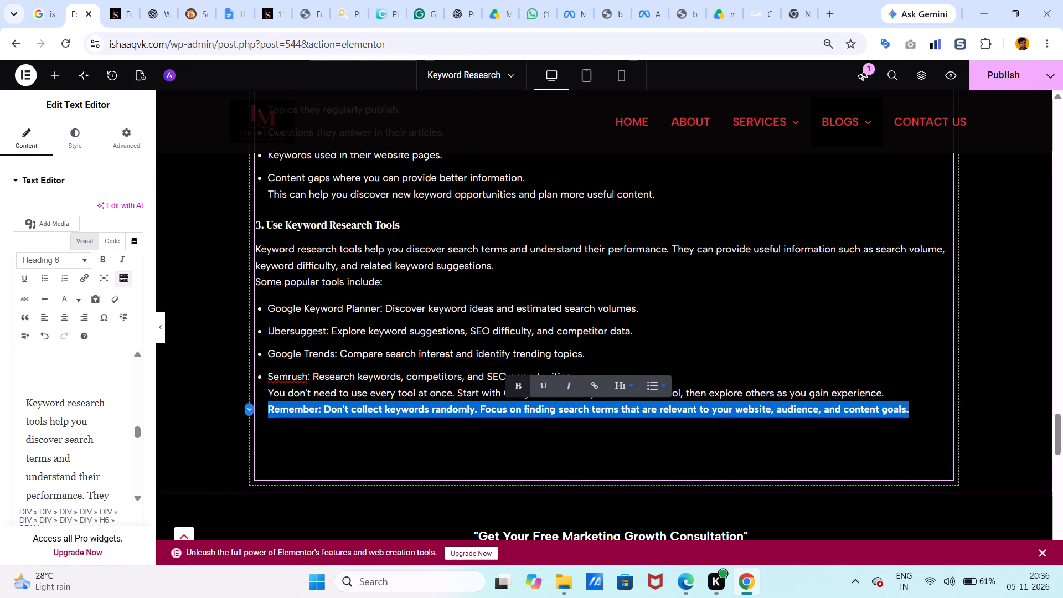
{"action": "left_click", "coordinate": [509, 445]}
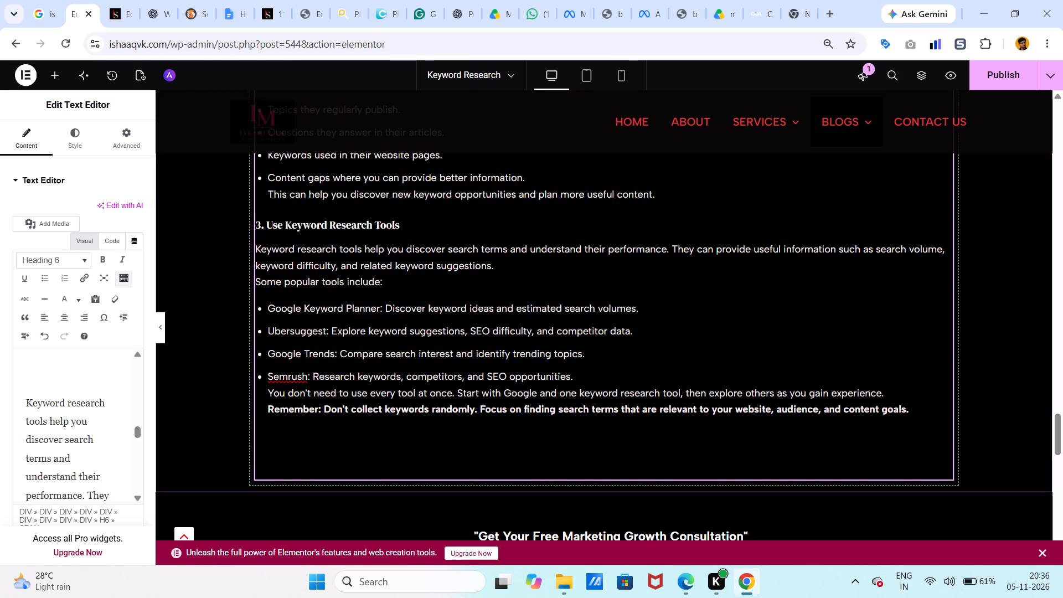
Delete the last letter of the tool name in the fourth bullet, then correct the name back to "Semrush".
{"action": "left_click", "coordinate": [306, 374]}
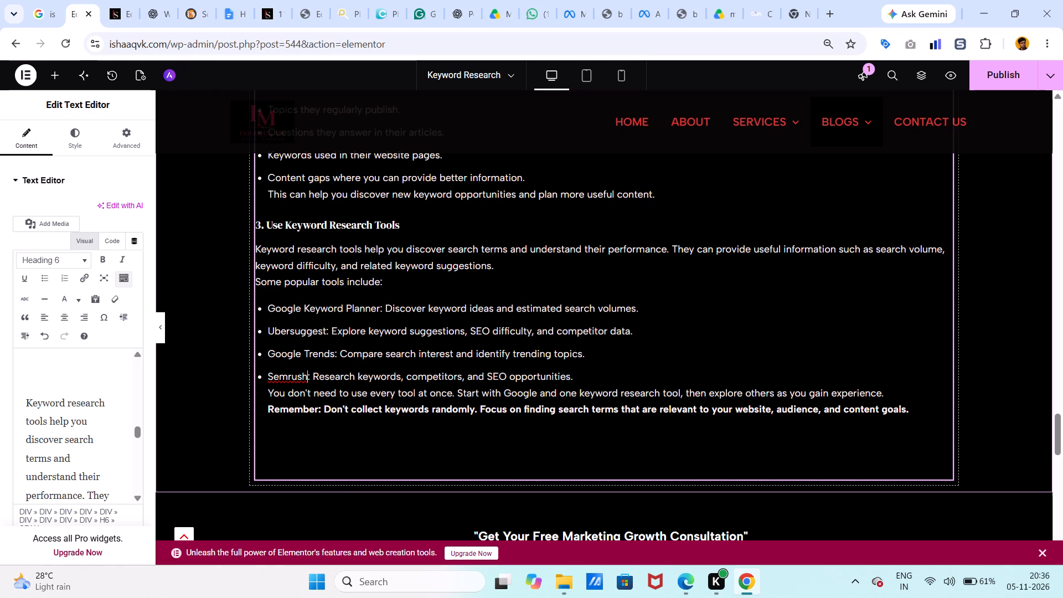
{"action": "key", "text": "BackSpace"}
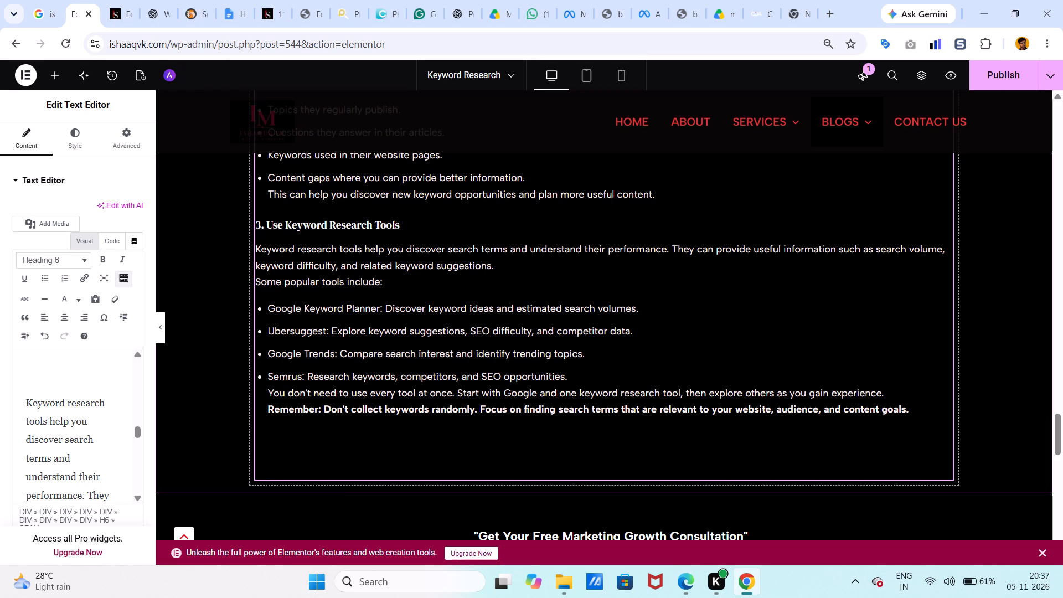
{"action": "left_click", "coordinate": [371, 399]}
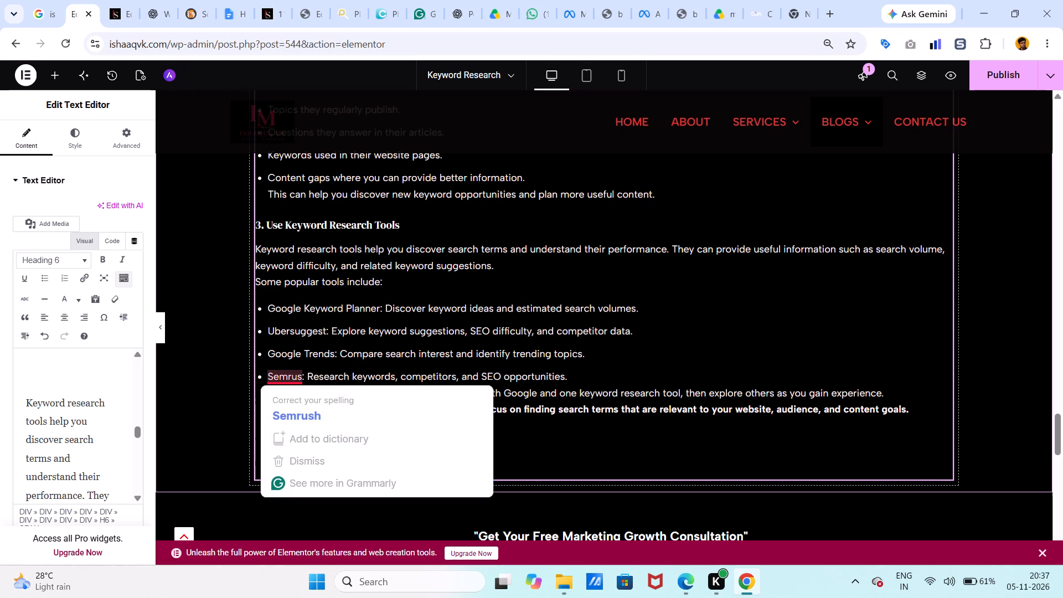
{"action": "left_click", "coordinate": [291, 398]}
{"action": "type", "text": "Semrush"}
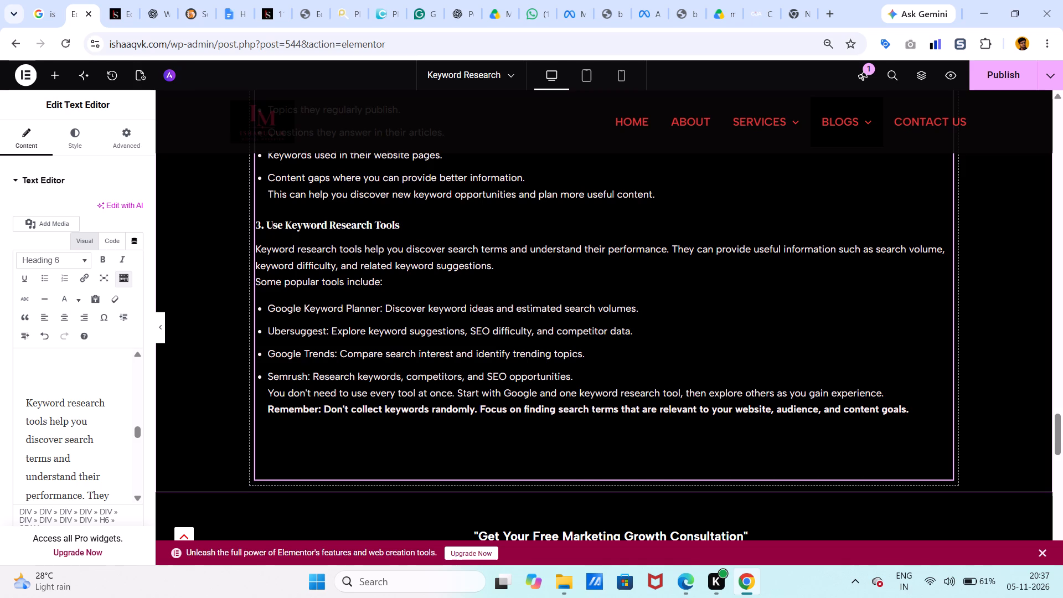
{"action": "scroll", "coordinate": [406, 412], "scroll_direction": "up", "scroll_amount": 4}
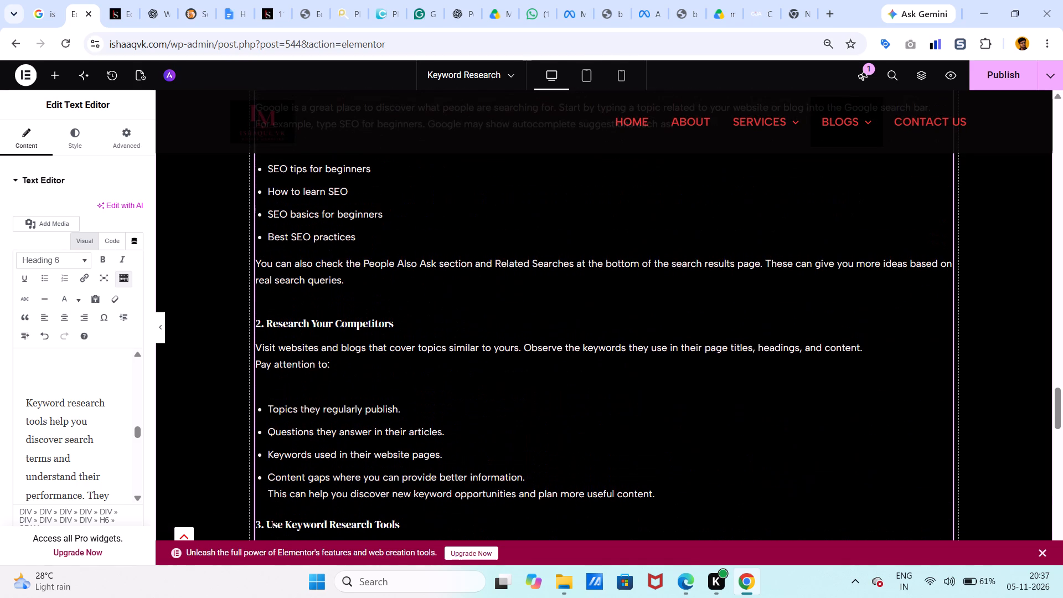
{"action": "left_click", "coordinate": [151, 5]}
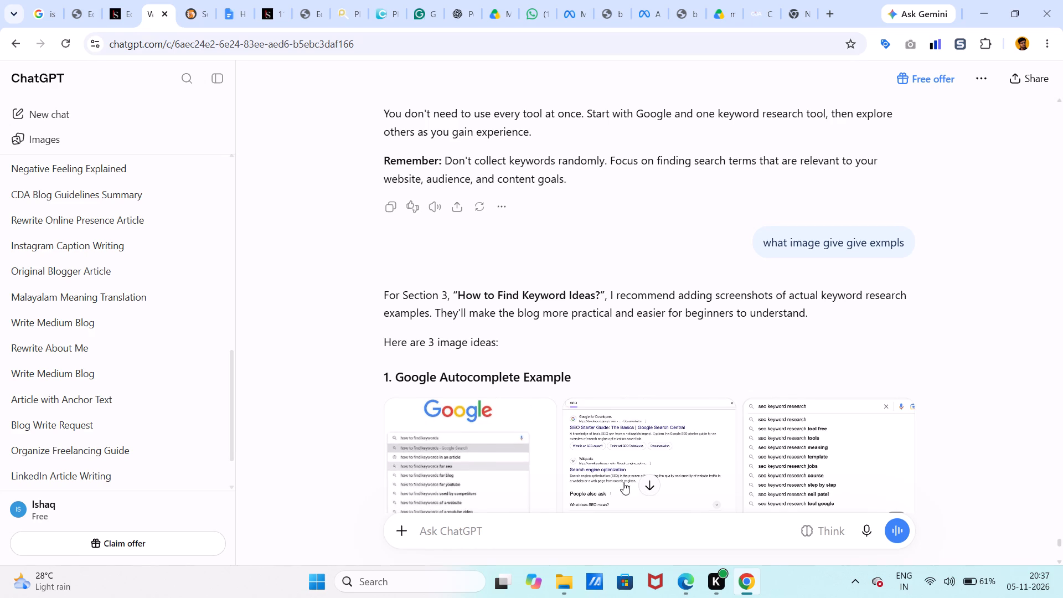
{"action": "left_click", "coordinate": [444, 470]}
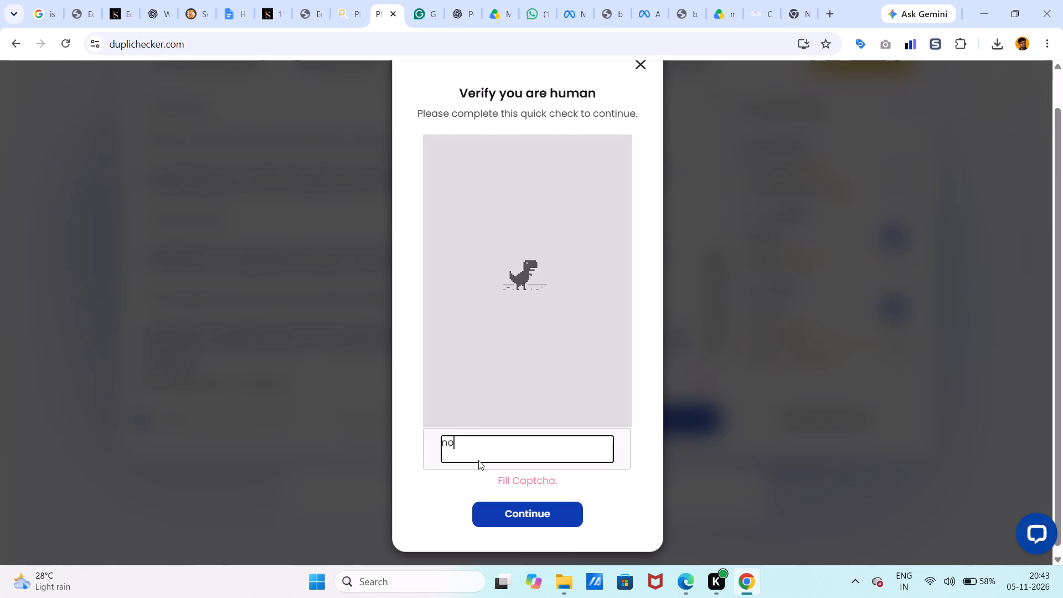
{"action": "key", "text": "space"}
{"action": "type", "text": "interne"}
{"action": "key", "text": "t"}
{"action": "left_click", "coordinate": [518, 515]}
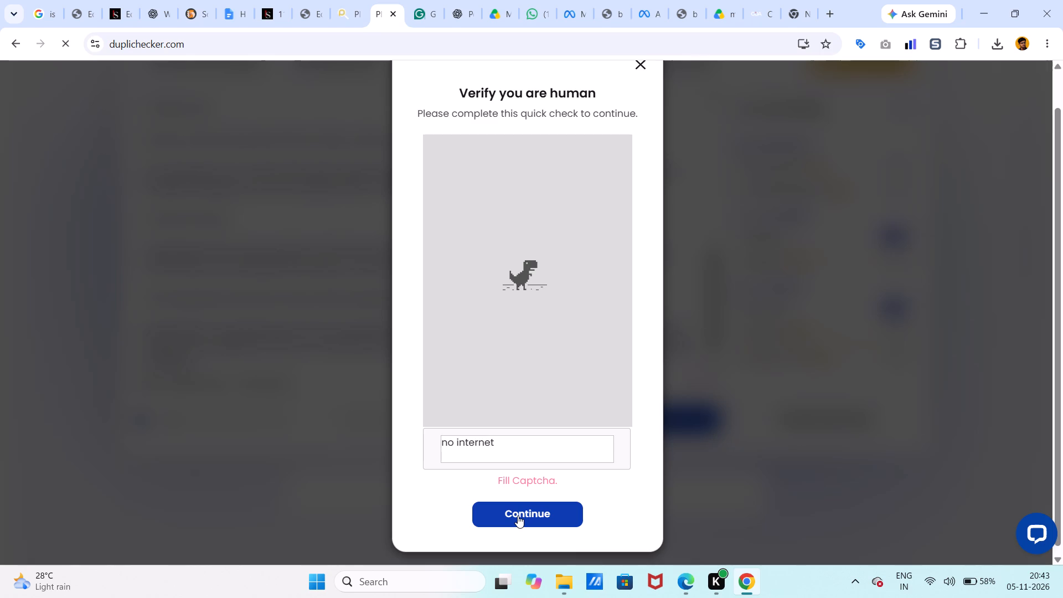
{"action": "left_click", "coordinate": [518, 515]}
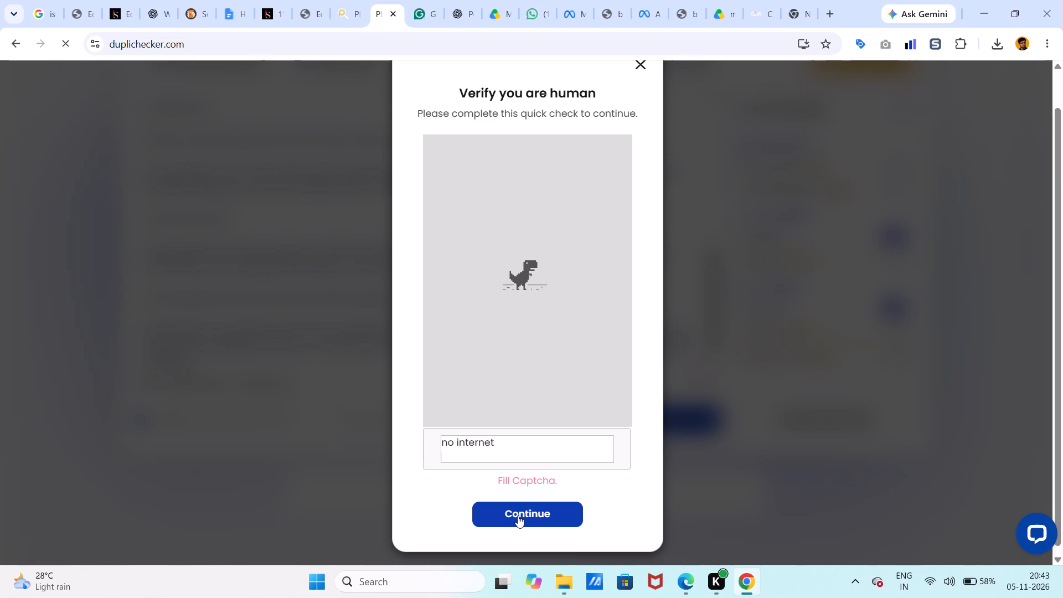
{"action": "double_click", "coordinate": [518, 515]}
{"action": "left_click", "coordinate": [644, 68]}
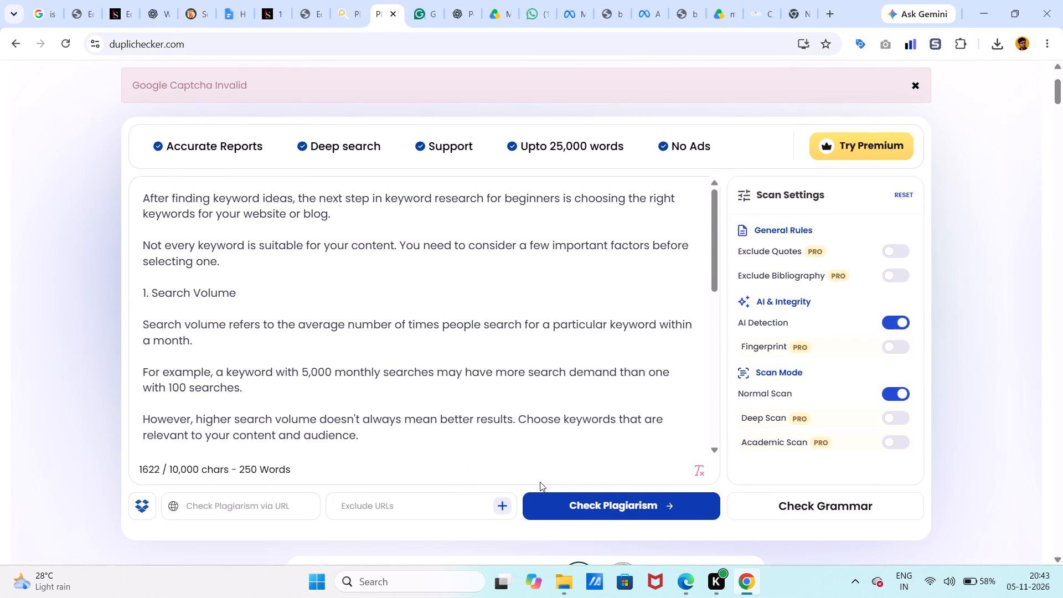
Run the plagiarism check on the section 4 text, completing the "I'm not a robot" verification.
{"action": "left_click", "coordinate": [575, 497]}
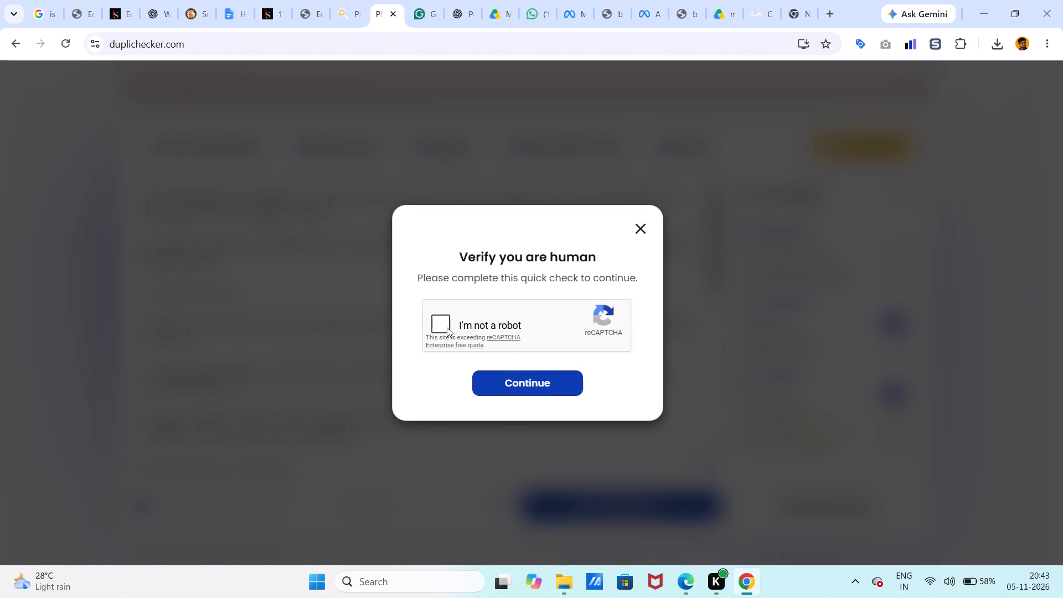
{"action": "left_click", "coordinate": [445, 326]}
{"action": "left_click", "coordinate": [531, 377]}
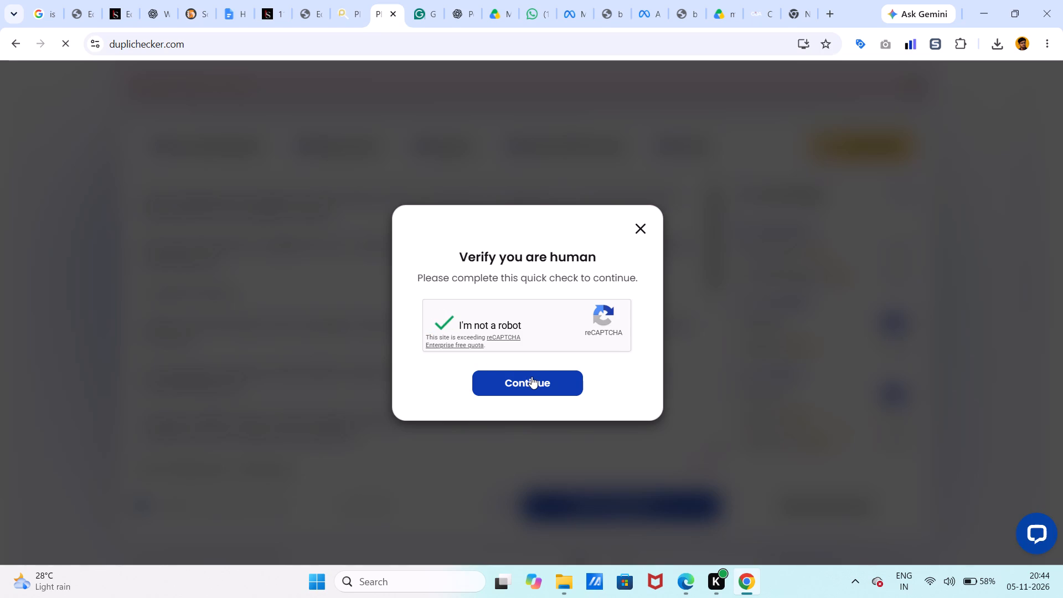
{"action": "double_click", "coordinate": [531, 377]}
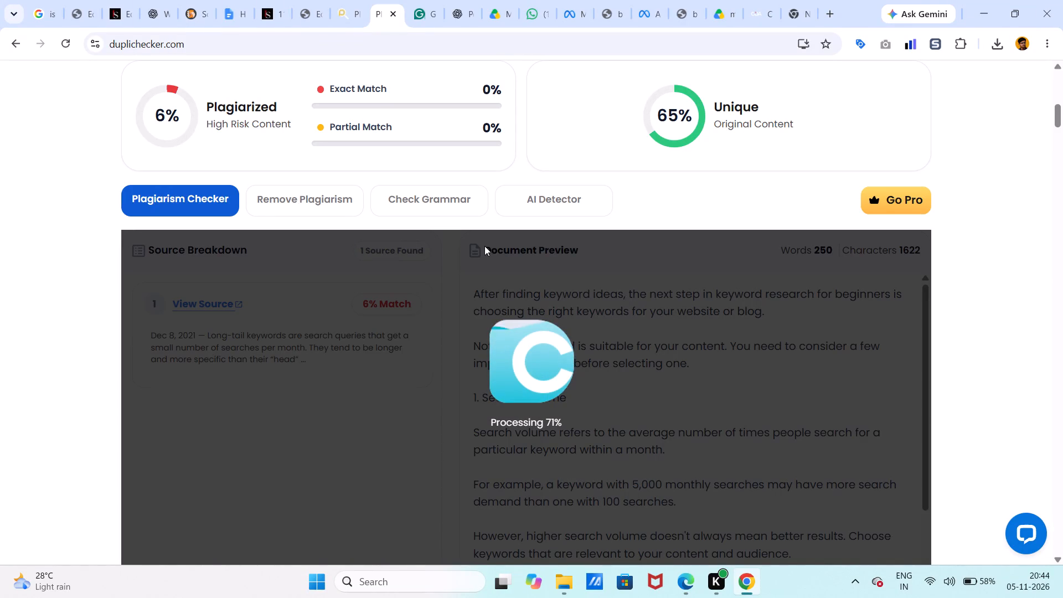
Examine the plagiarism report for section 4, checking the match scores, the source breakdown and the underlined sentences.
{"action": "scroll", "coordinate": [484, 246], "scroll_direction": "down", "scroll_amount": 1}
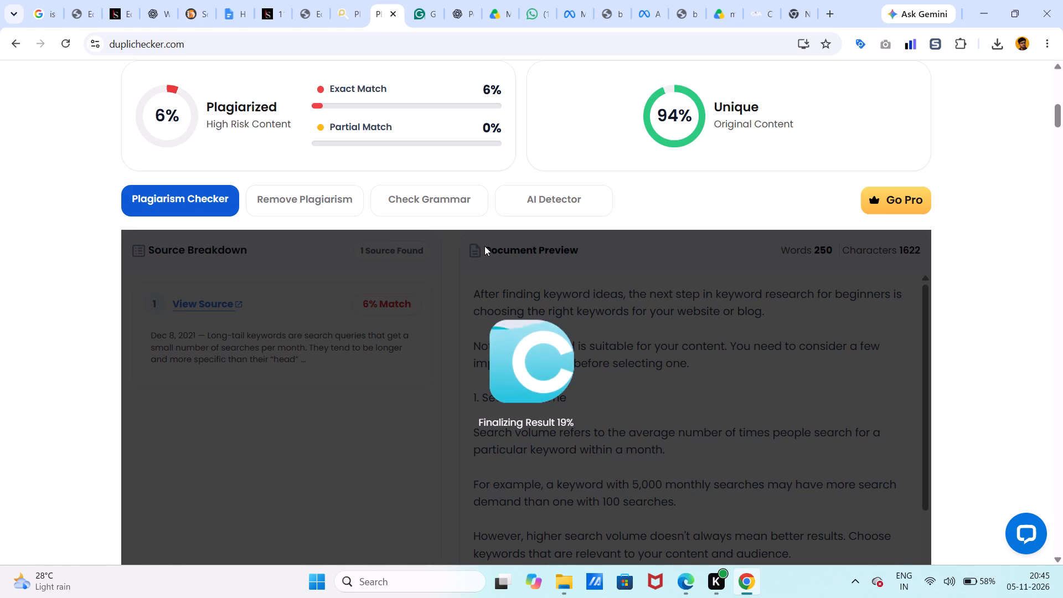
{"action": "scroll", "coordinate": [484, 246], "scroll_direction": "down", "scroll_amount": 1}
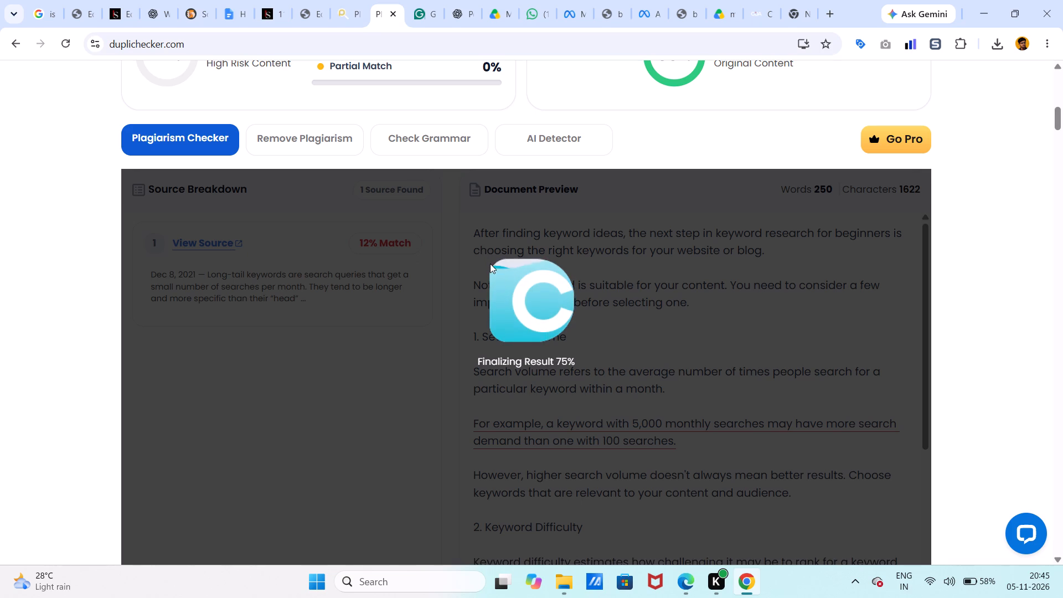
{"action": "scroll", "coordinate": [490, 264], "scroll_direction": "up", "scroll_amount": 5}
{"action": "scroll", "coordinate": [523, 355], "scroll_direction": "down", "scroll_amount": 2}
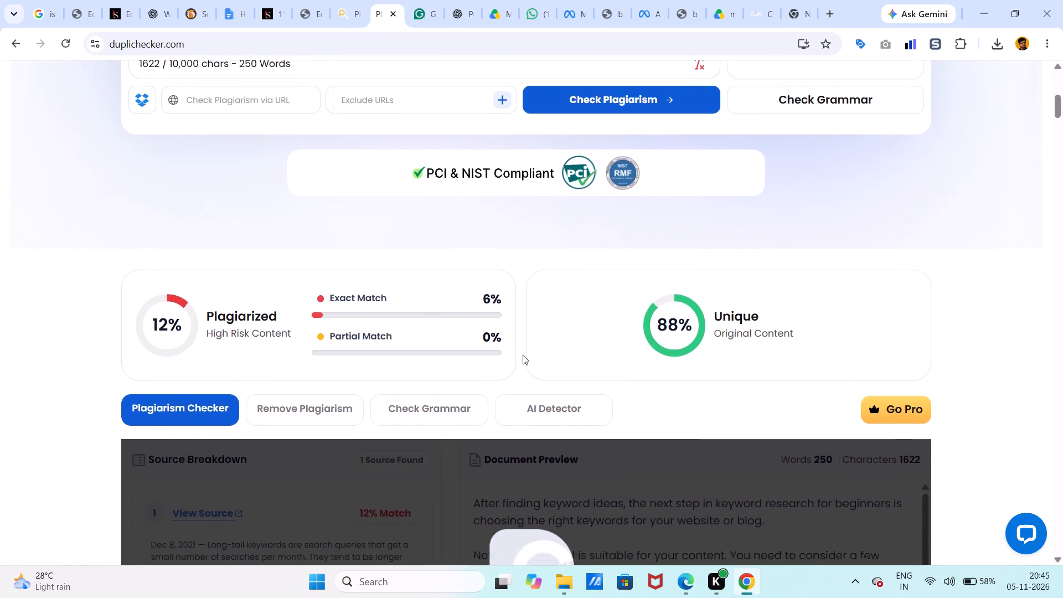
{"action": "scroll", "coordinate": [523, 355], "scroll_direction": "down", "scroll_amount": 3}
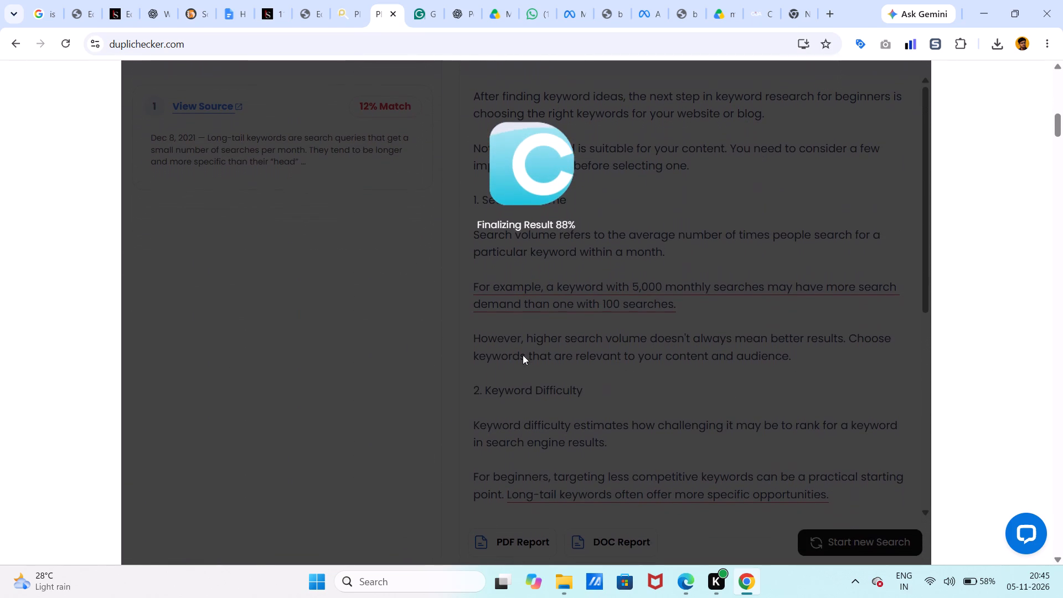
{"action": "scroll", "coordinate": [523, 355], "scroll_direction": "up", "scroll_amount": 1}
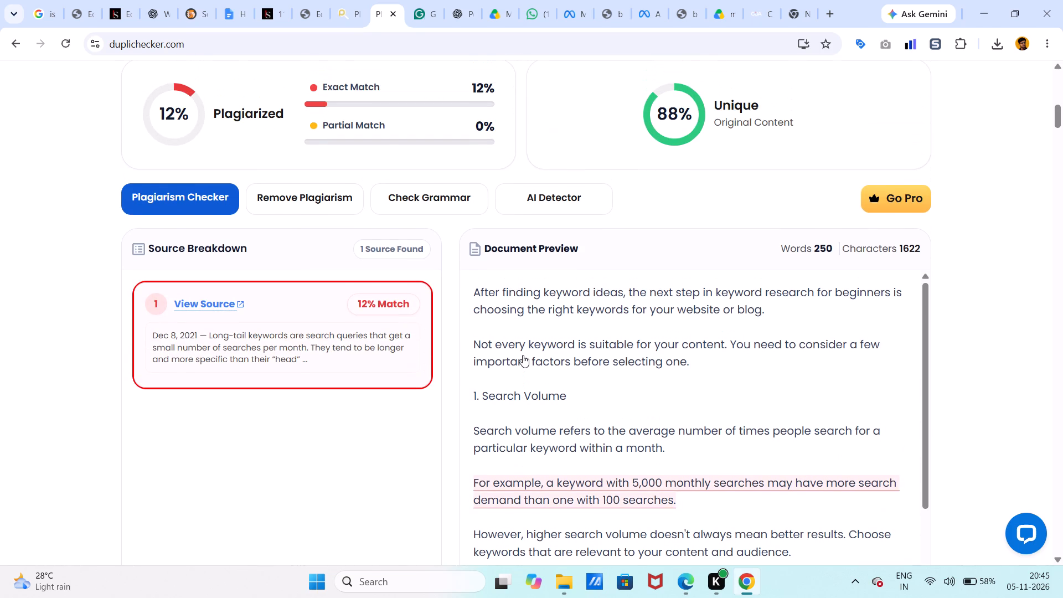
{"action": "scroll", "coordinate": [523, 355], "scroll_direction": "up", "scroll_amount": 2}
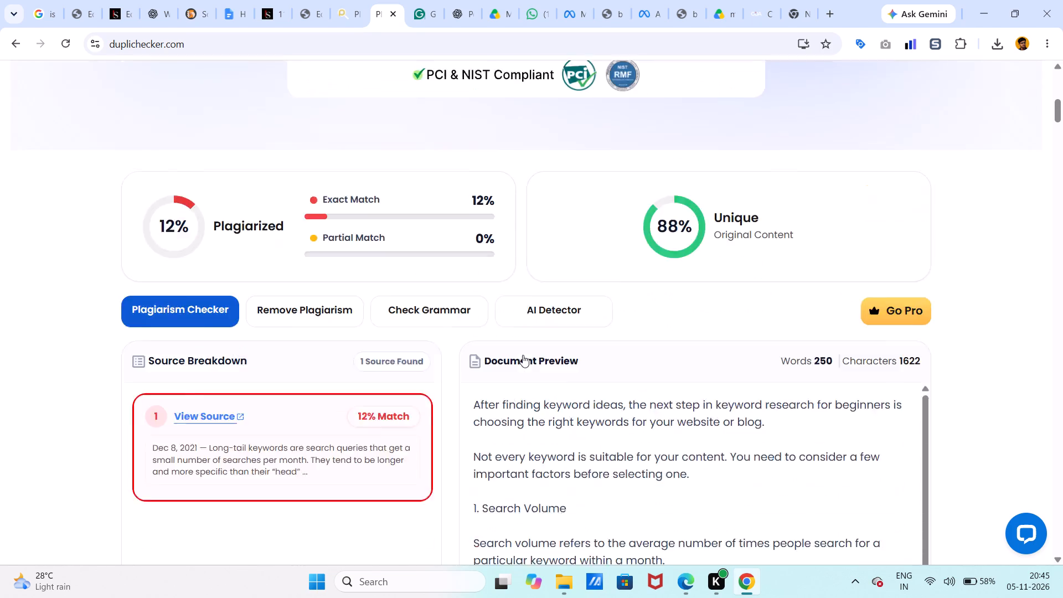
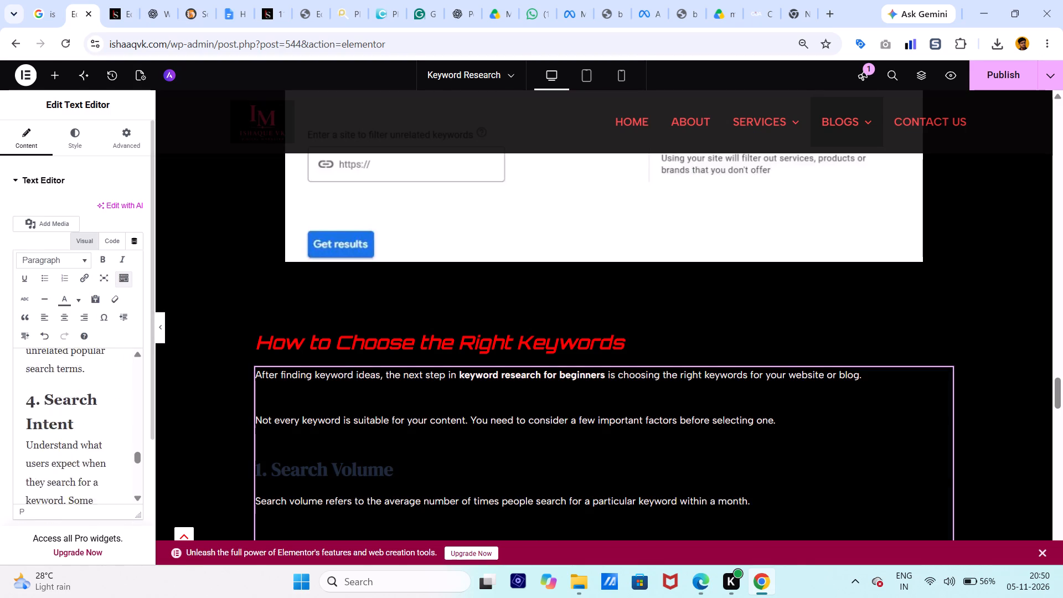
{"action": "scroll", "coordinate": [84, 435], "scroll_direction": "up", "scroll_amount": 4}
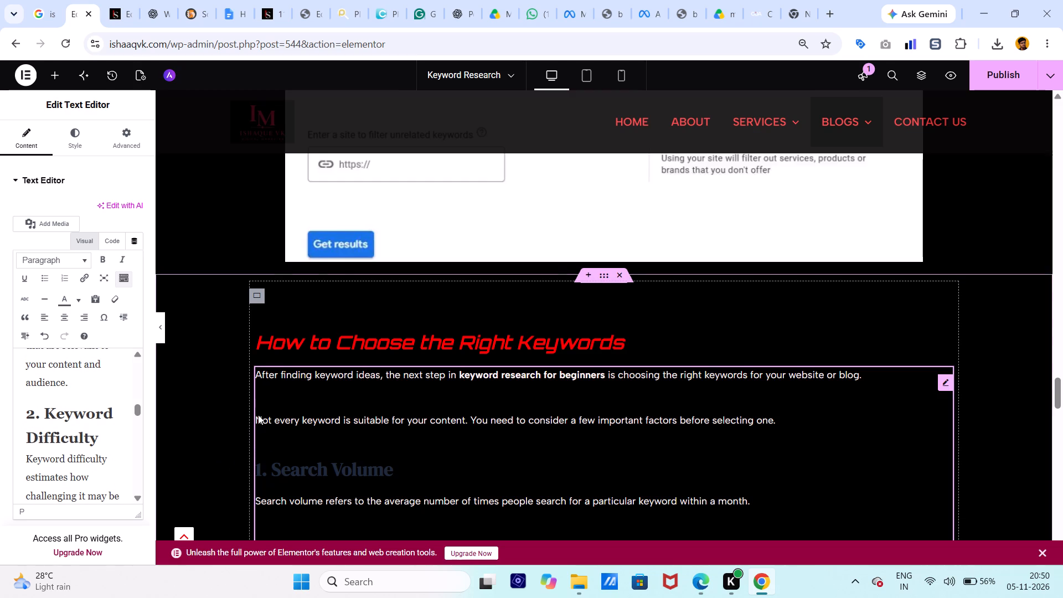
{"action": "left_click", "coordinate": [258, 415]}
{"action": "left_click", "coordinate": [258, 415]}
{"action": "key", "text": "BackSpace"}
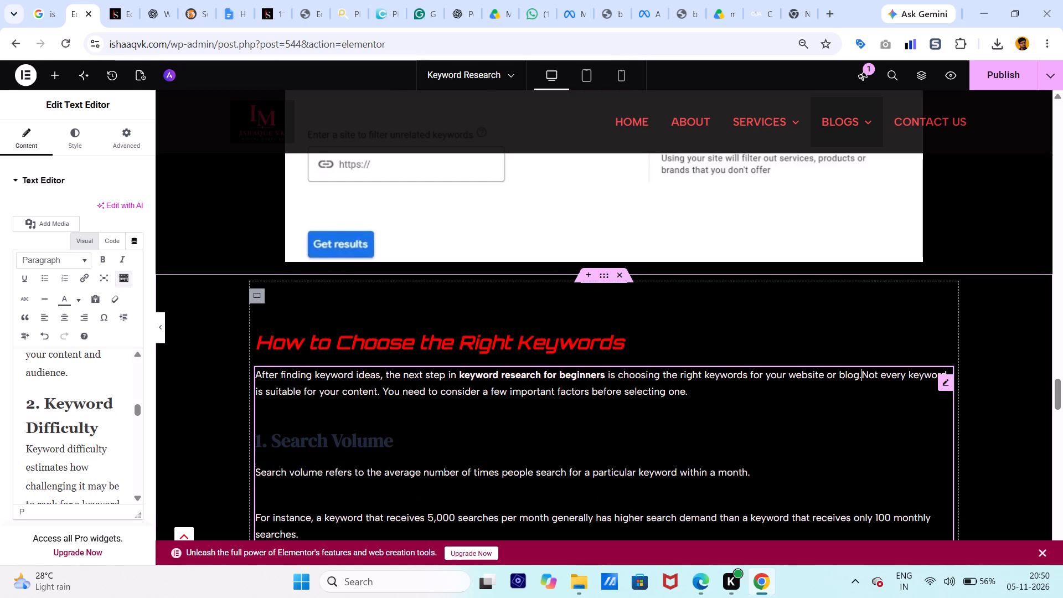
{"action": "key", "text": "space"}
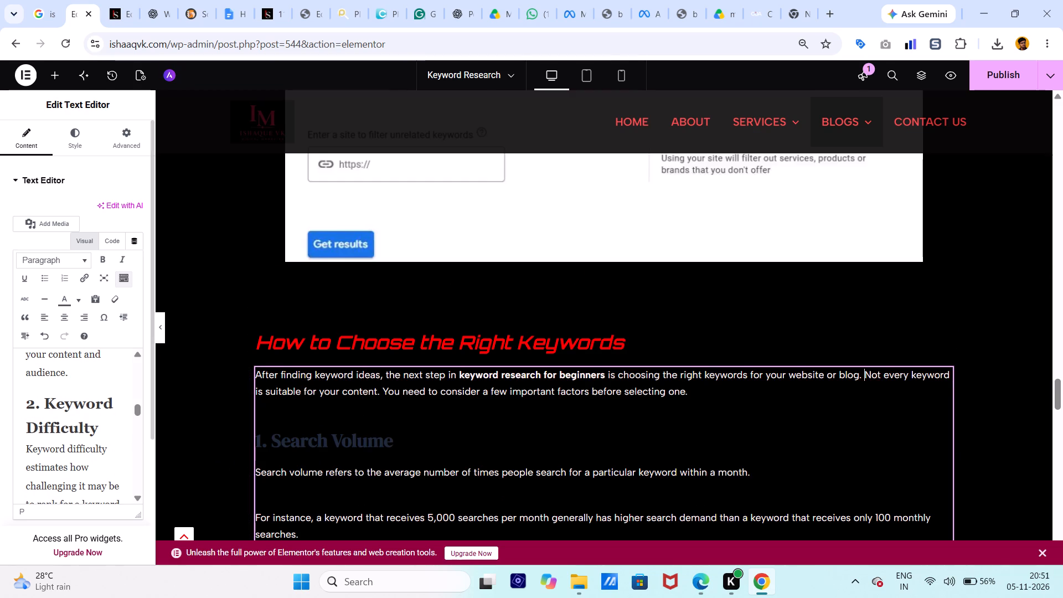
Format the "2. Keyword Difficulty" subheading as Heading 5 with white text.
{"action": "left_click_drag", "start_coordinate": [110, 423], "coordinate": [27, 404]}
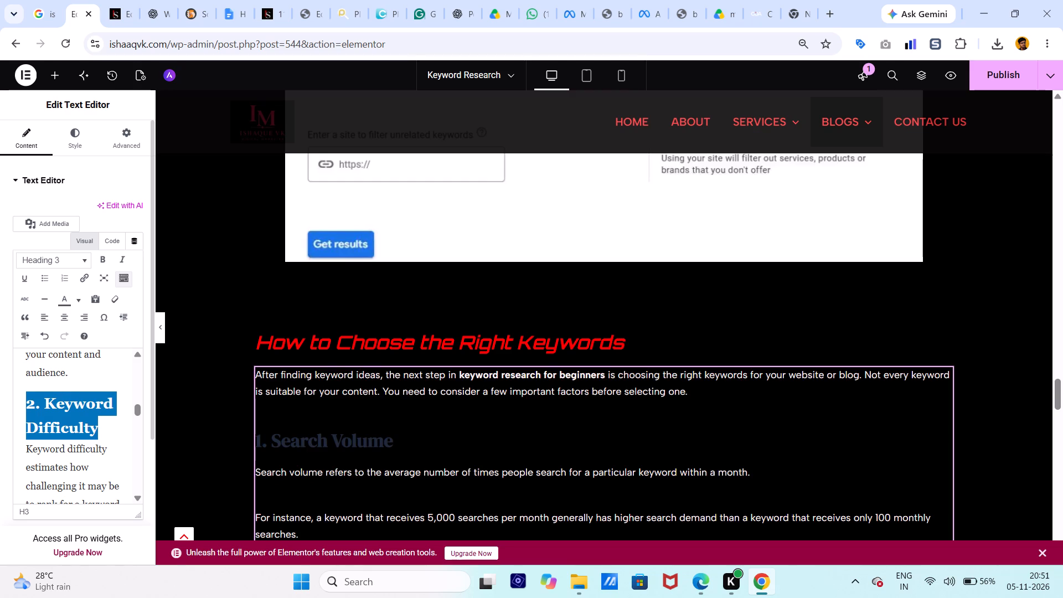
{"action": "left_click", "coordinate": [85, 262]}
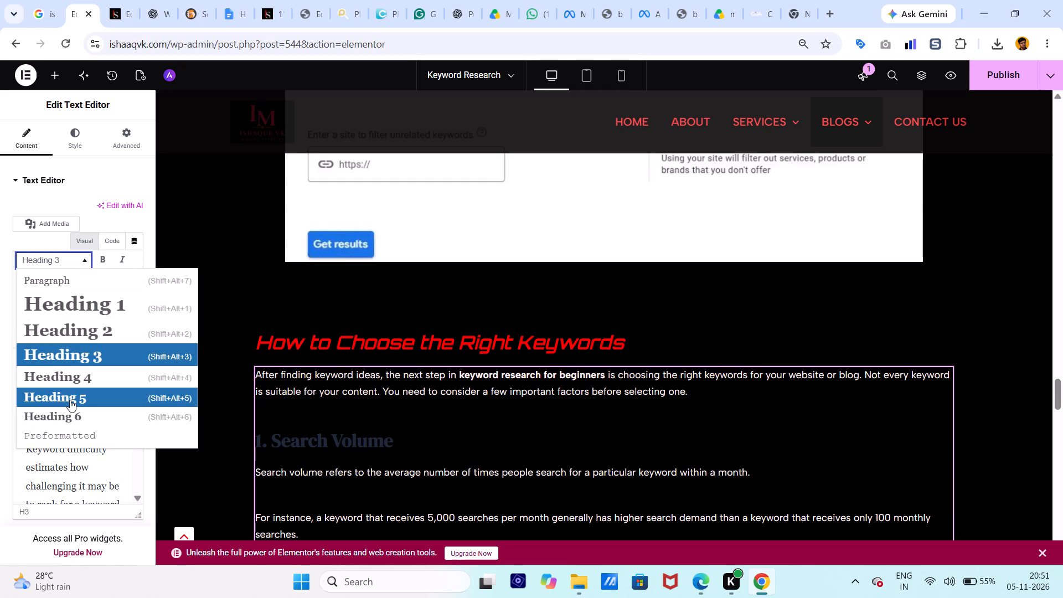
{"action": "left_click", "coordinate": [69, 407]}
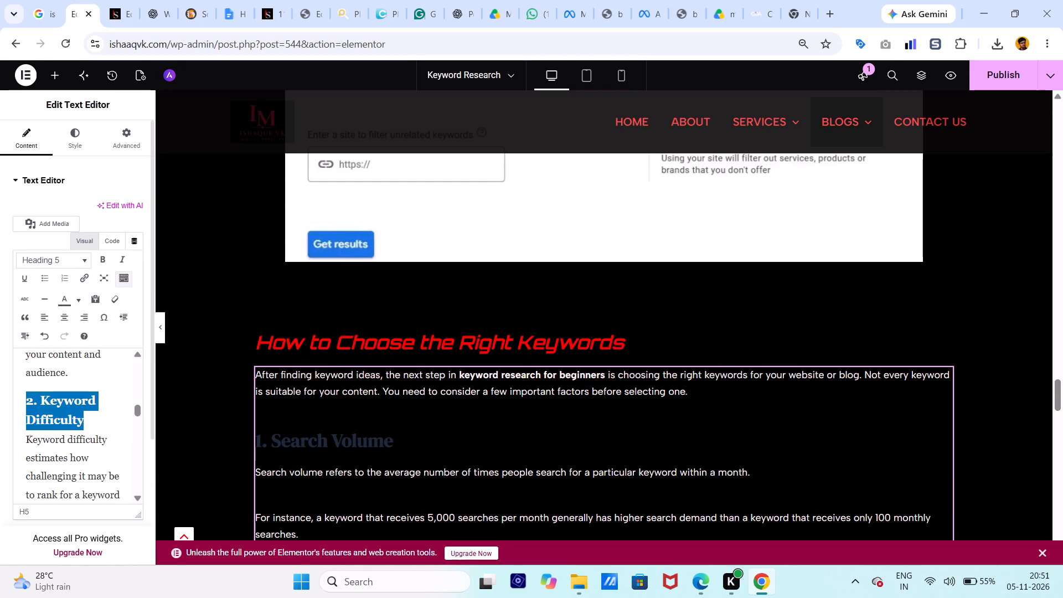
{"action": "left_click", "coordinate": [81, 259]}
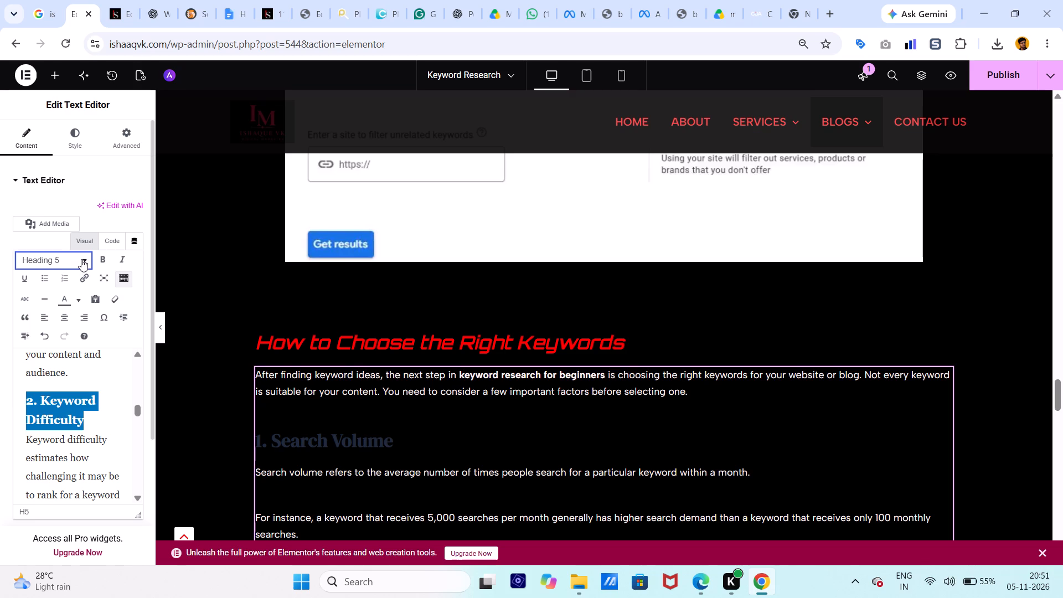
{"action": "left_click", "coordinate": [89, 411]}
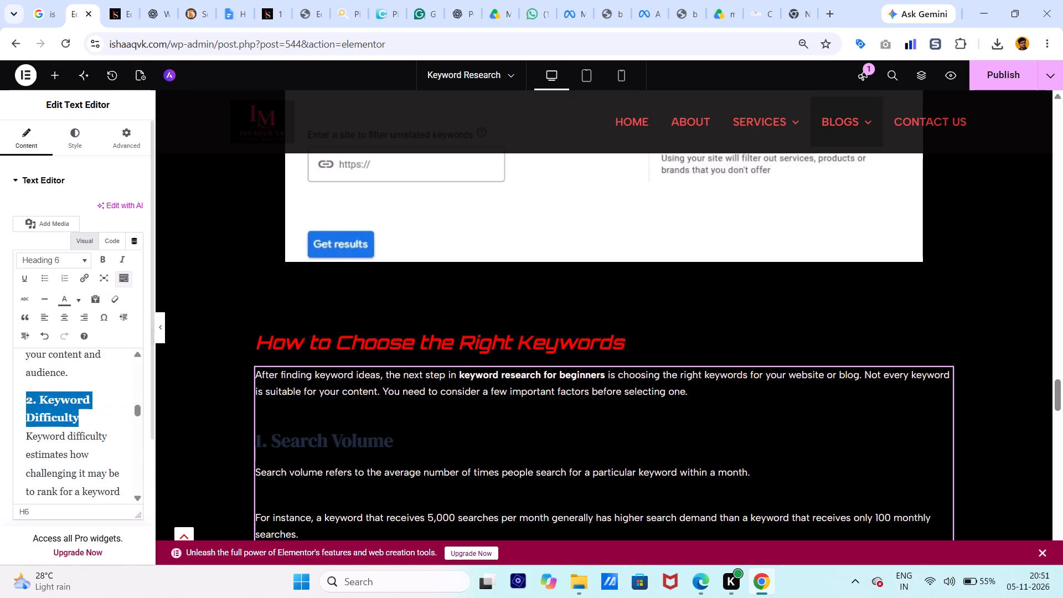
{"action": "scroll", "coordinate": [321, 441], "scroll_direction": "down", "scroll_amount": 3}
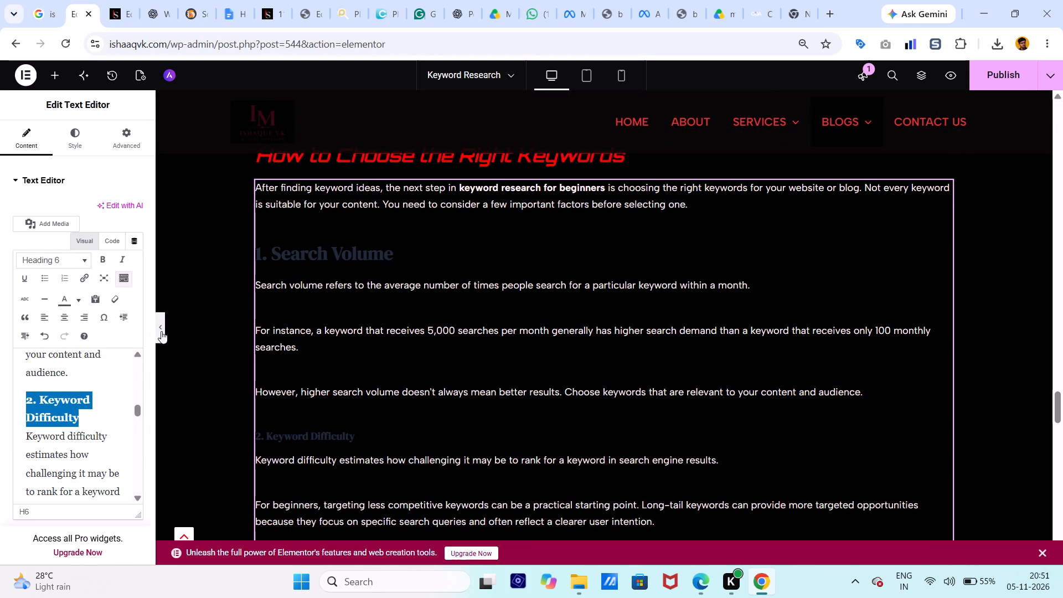
{"action": "left_click", "coordinate": [77, 256]}
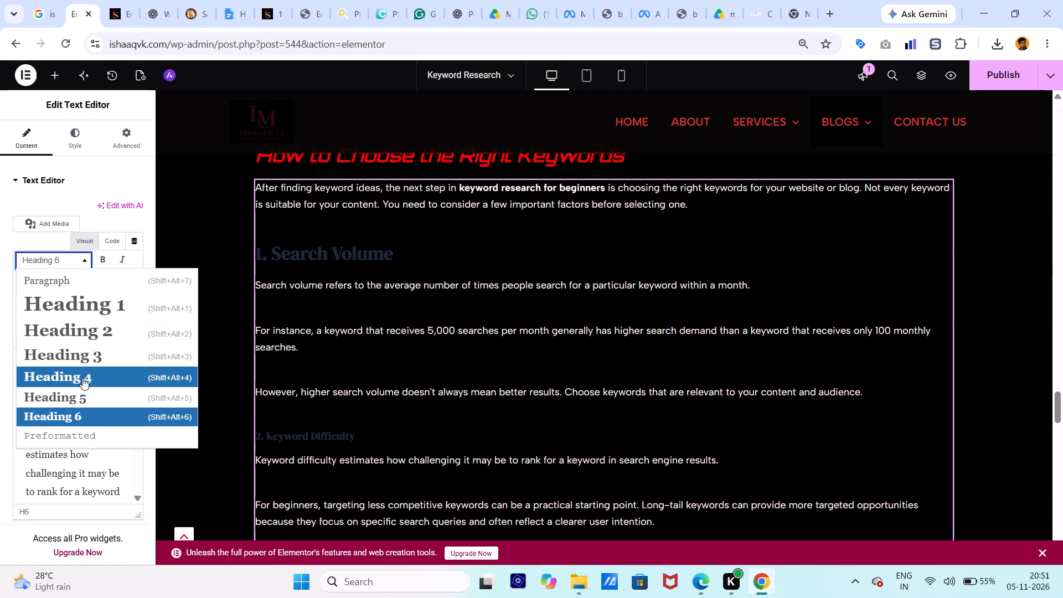
{"action": "left_click", "coordinate": [82, 389]}
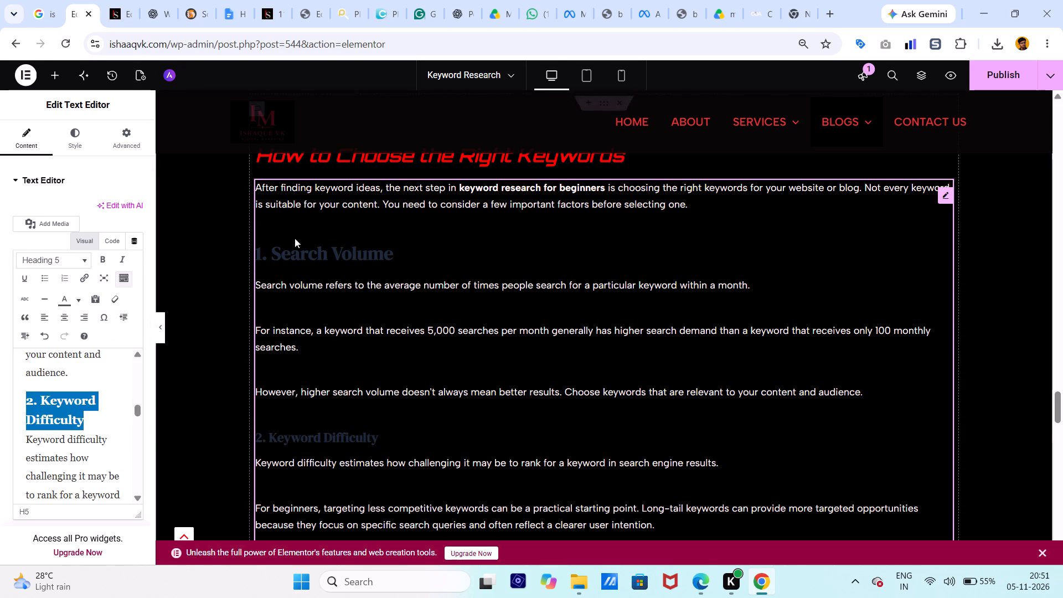
{"action": "left_click", "coordinate": [79, 301]}
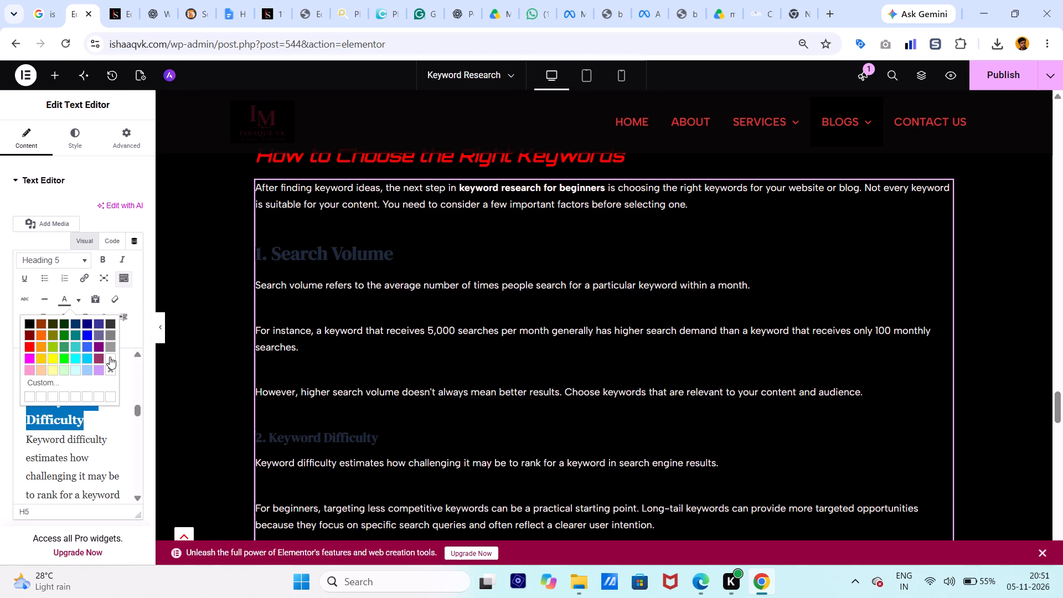
{"action": "left_click", "coordinate": [110, 357]}
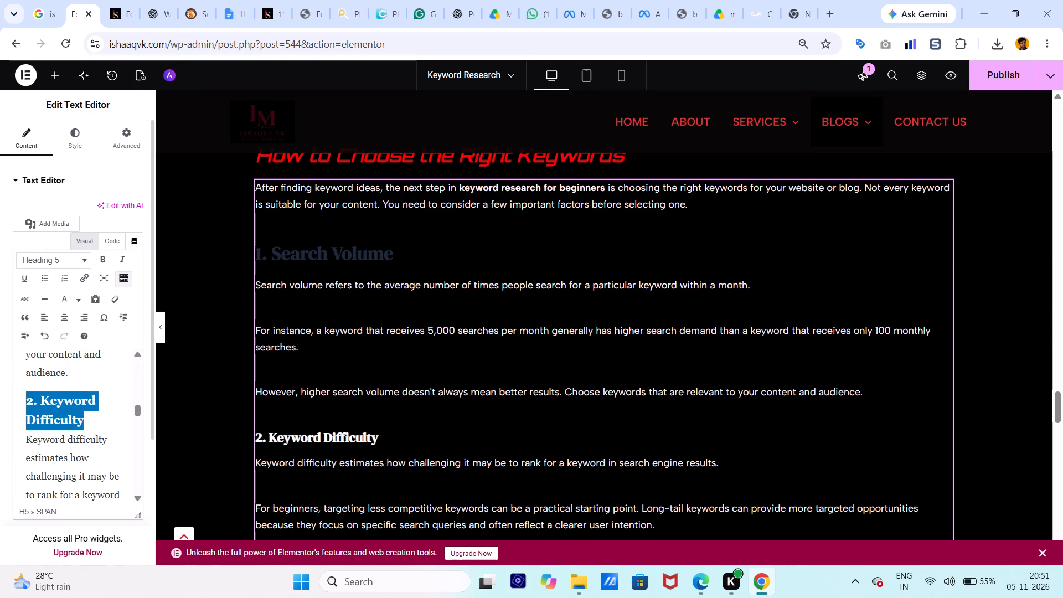
Remove the bold formatting from the "2. Keyword Difficulty" subheading.
{"action": "scroll", "coordinate": [68, 395], "scroll_direction": "up", "scroll_amount": 4}
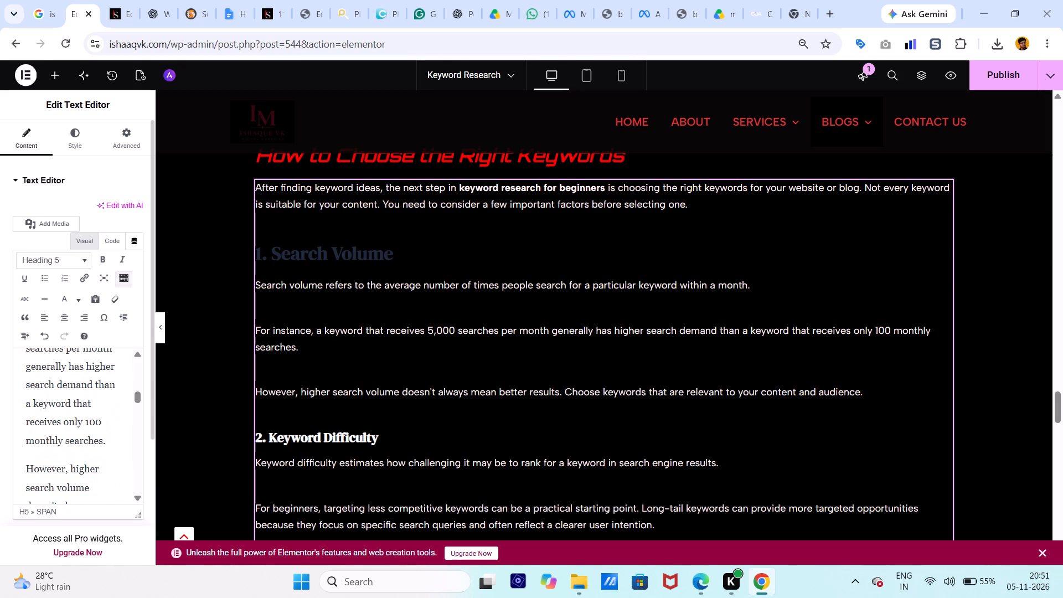
{"action": "left_click", "coordinate": [259, 431]}
{"action": "left_click_drag", "start_coordinate": [259, 431], "coordinate": [386, 425]}
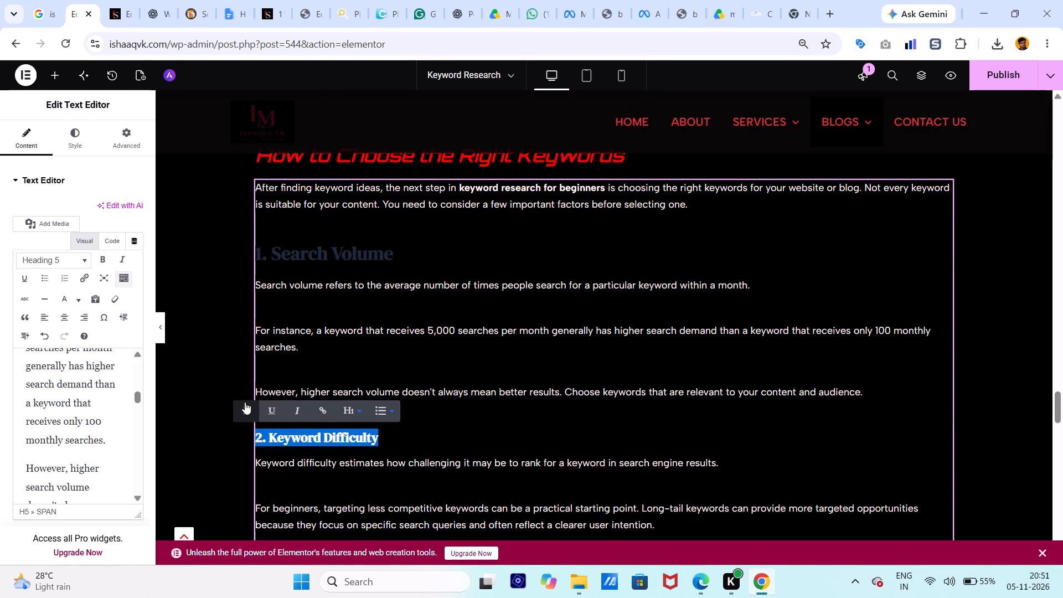
{"action": "left_click", "coordinate": [245, 402]}
{"action": "left_click", "coordinate": [307, 327]}
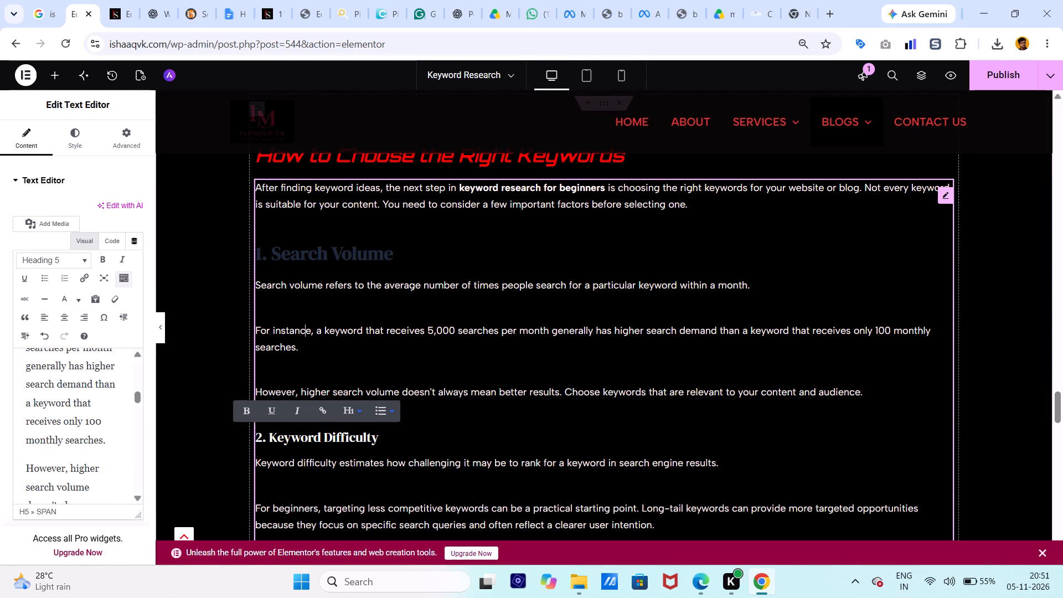
Format the "1. Search Volume" subheading with white text as Heading 5.
{"action": "scroll", "coordinate": [100, 392], "scroll_direction": "up", "scroll_amount": 3}
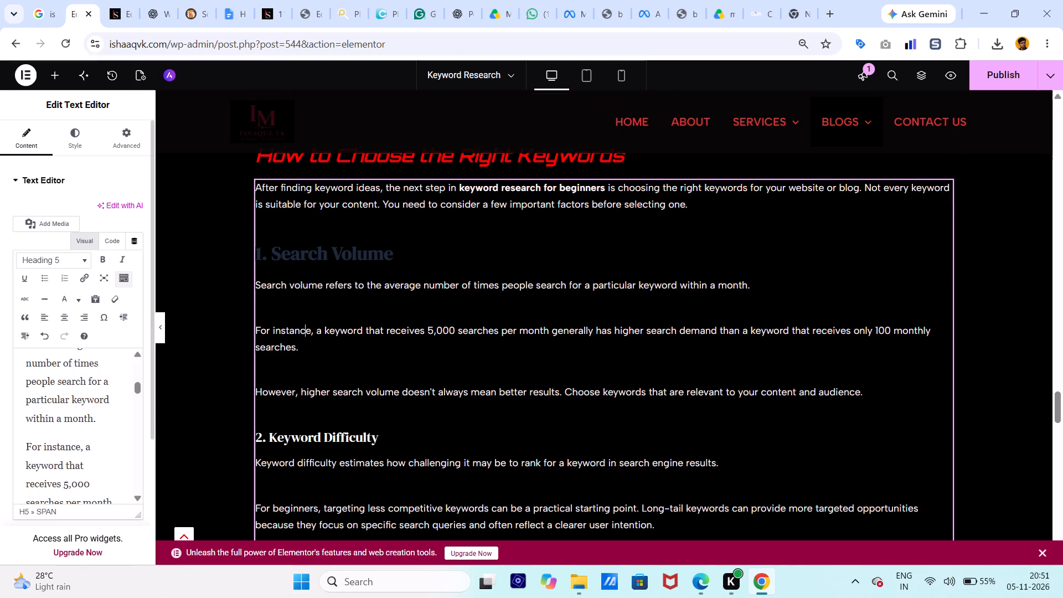
{"action": "scroll", "coordinate": [100, 392], "scroll_direction": "up", "scroll_amount": 1}
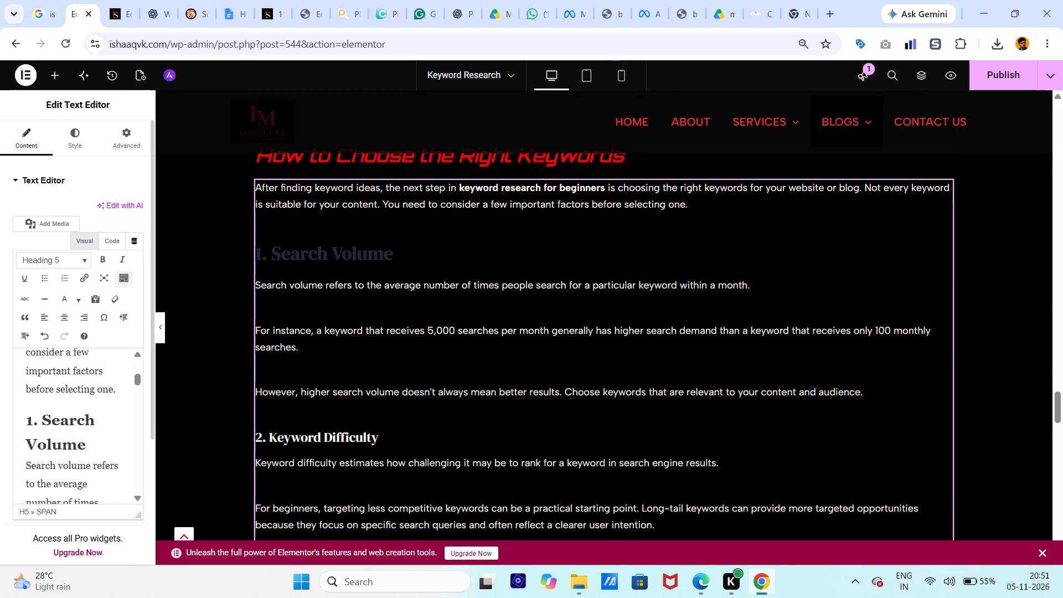
{"action": "left_click_drag", "start_coordinate": [17, 427], "coordinate": [22, 429]}
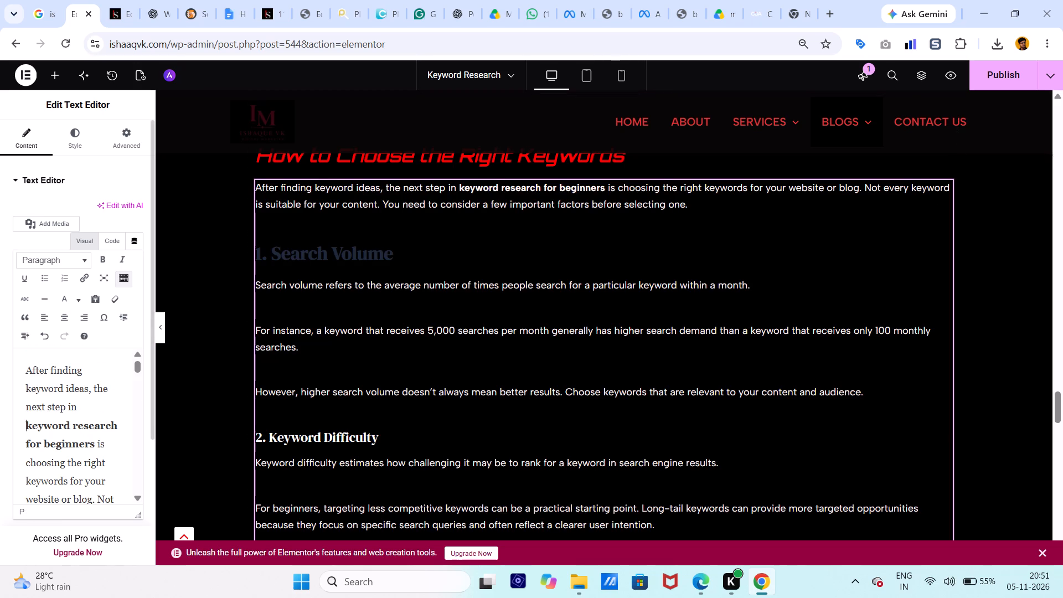
{"action": "scroll", "coordinate": [58, 435], "scroll_direction": "up", "scroll_amount": 2}
{"action": "scroll", "coordinate": [97, 397], "scroll_direction": "up", "scroll_amount": 1}
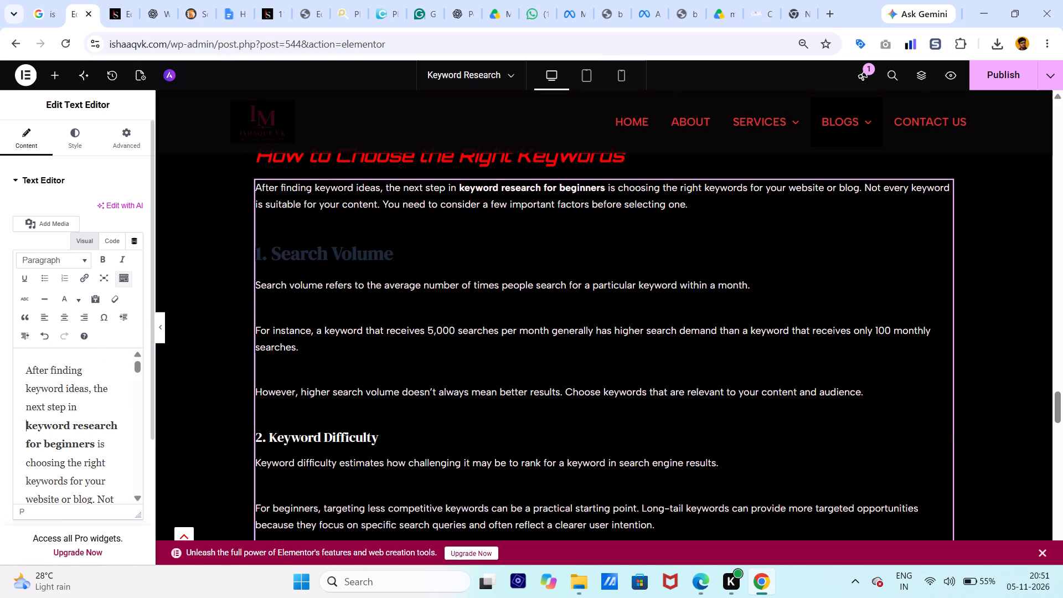
{"action": "scroll", "coordinate": [97, 397], "scroll_direction": "up", "scroll_amount": 1}
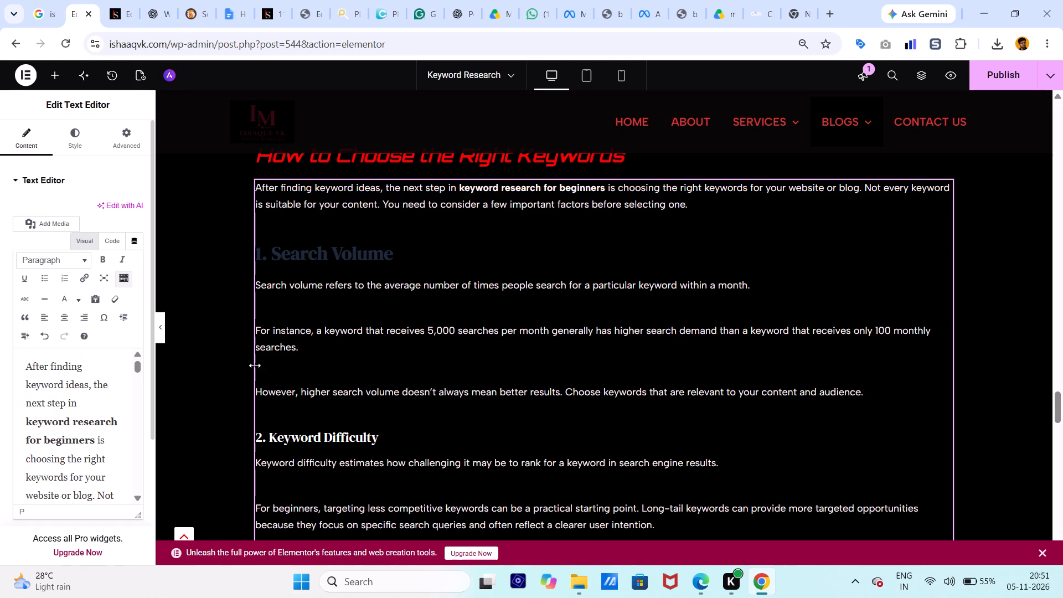
{"action": "scroll", "coordinate": [308, 349], "scroll_direction": "up", "scroll_amount": 1}
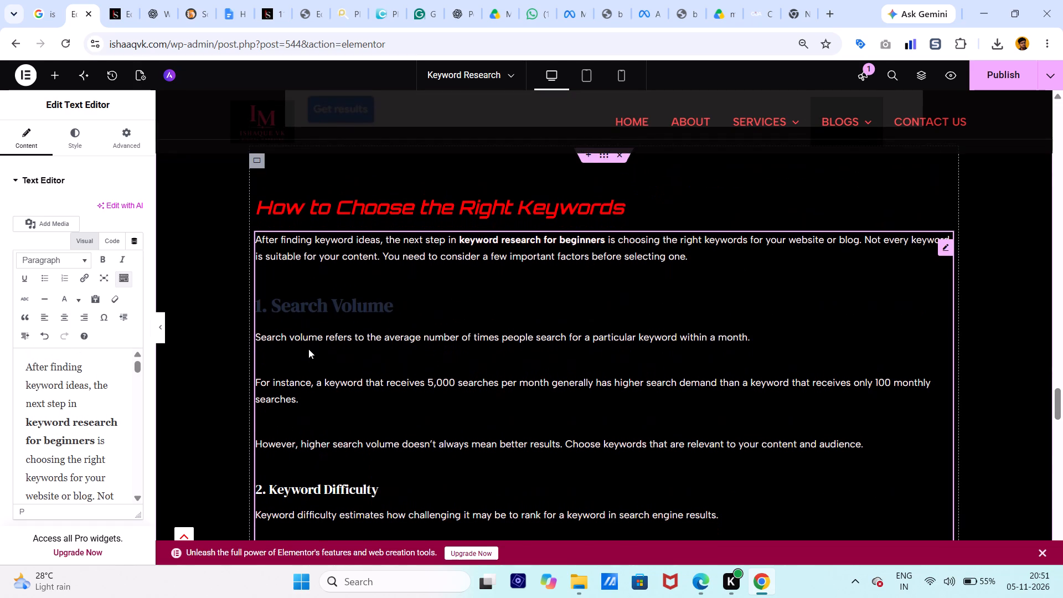
{"action": "scroll", "coordinate": [308, 349], "scroll_direction": "up", "scroll_amount": 1}
{"action": "scroll", "coordinate": [86, 446], "scroll_direction": "down", "scroll_amount": 2}
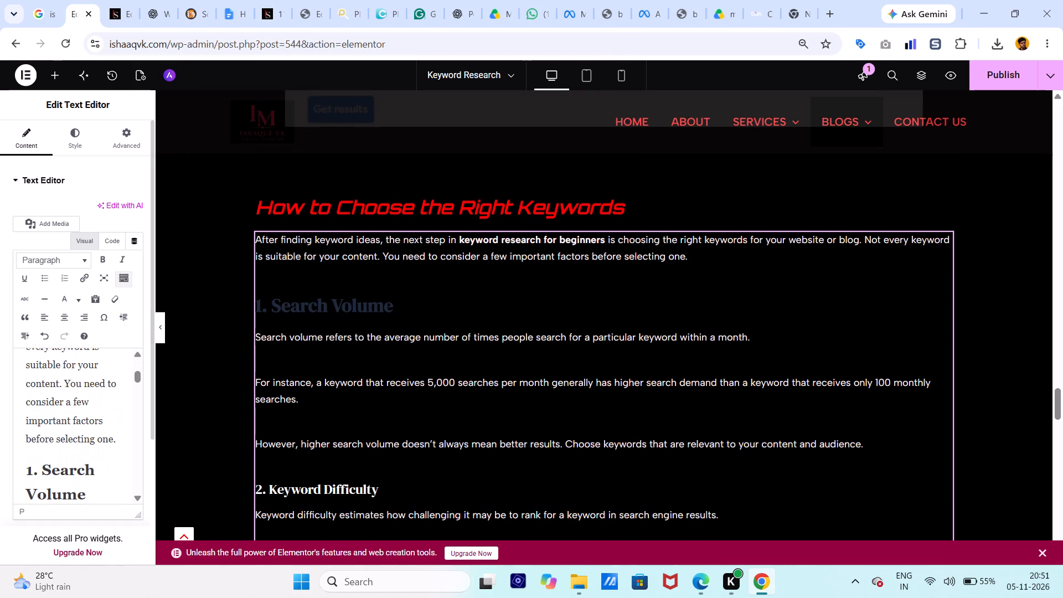
{"action": "scroll", "coordinate": [41, 470], "scroll_direction": "down", "scroll_amount": 1}
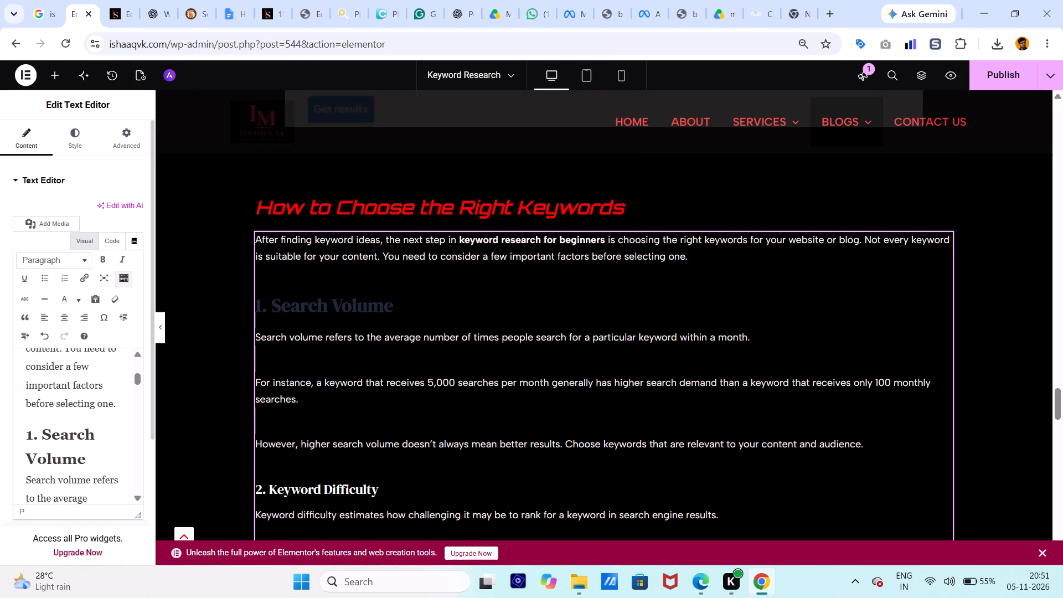
{"action": "left_click_drag", "start_coordinate": [28, 435], "coordinate": [85, 458]}
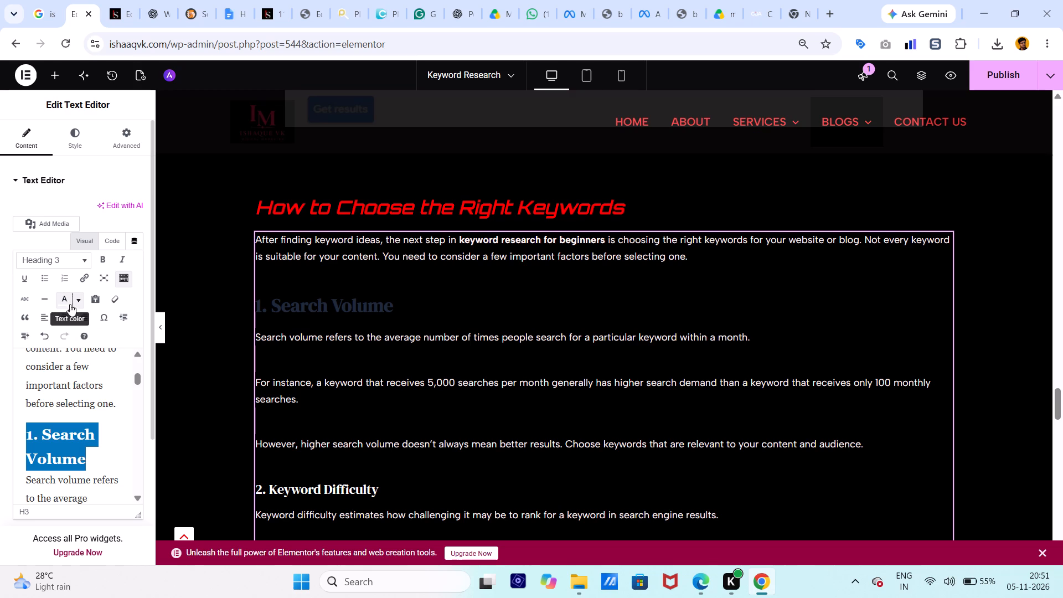
{"action": "left_click", "coordinate": [68, 302]}
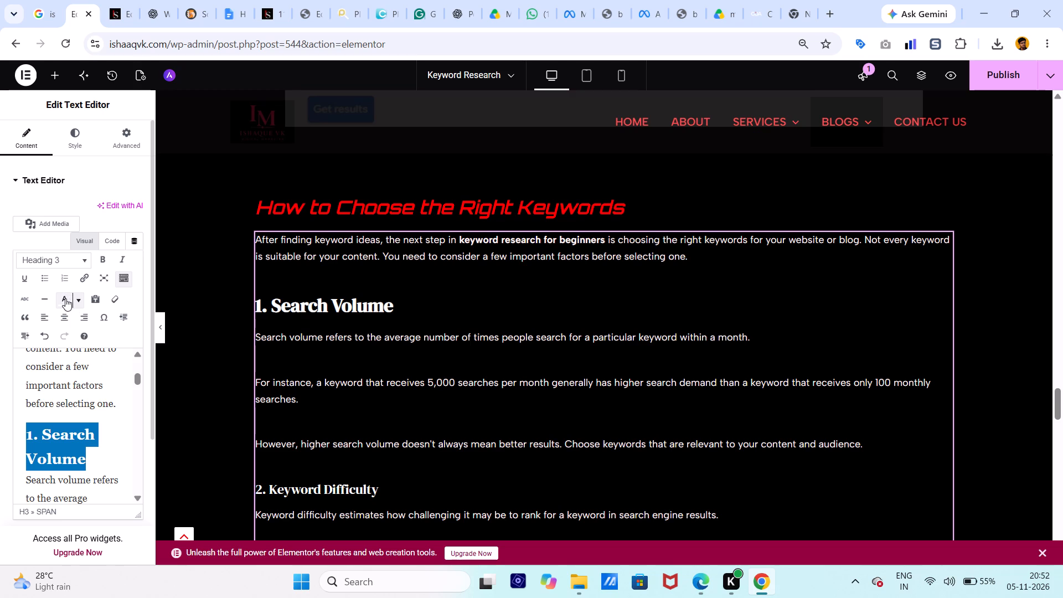
{"action": "left_click", "coordinate": [86, 256]}
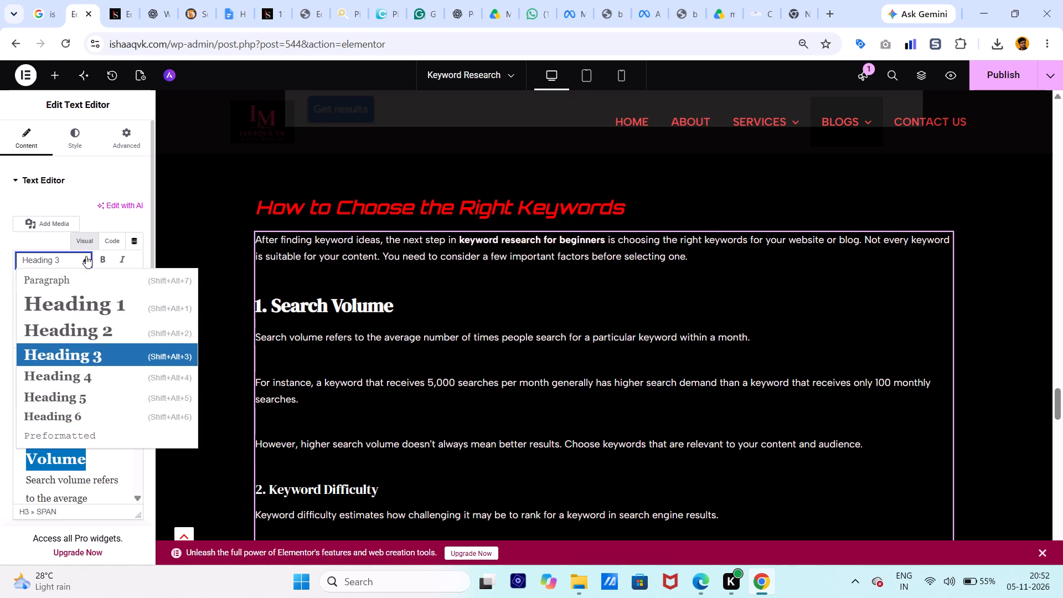
{"action": "left_click", "coordinate": [93, 411]}
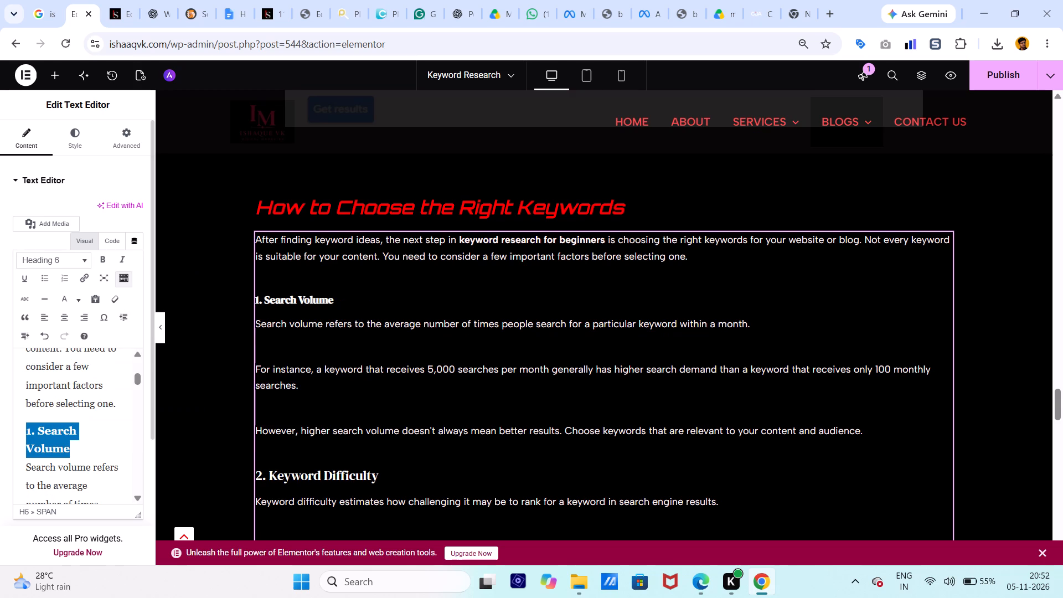
{"action": "left_click", "coordinate": [80, 260]}
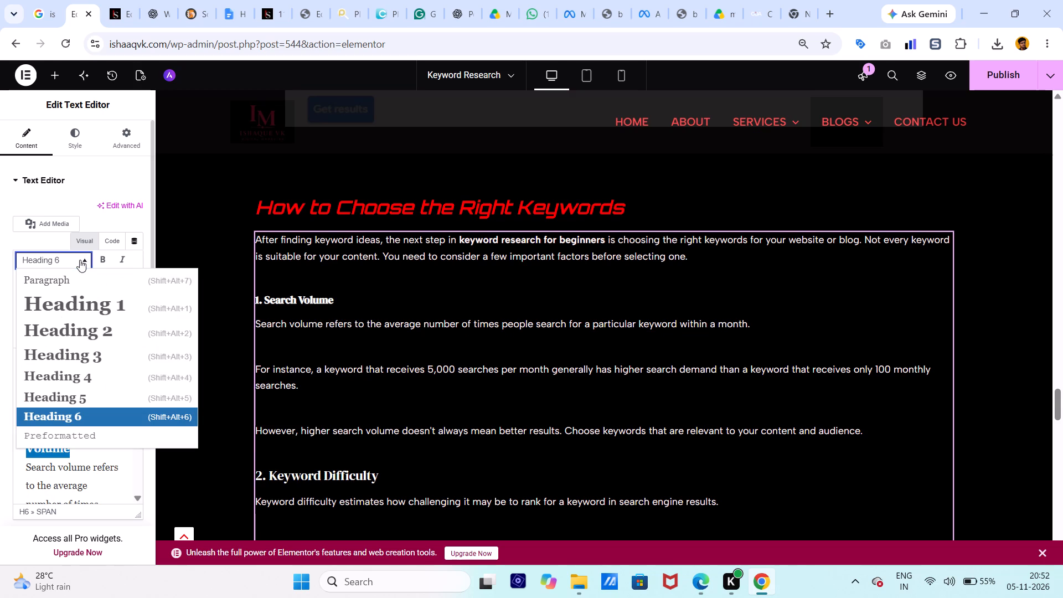
{"action": "left_click", "coordinate": [89, 394]}
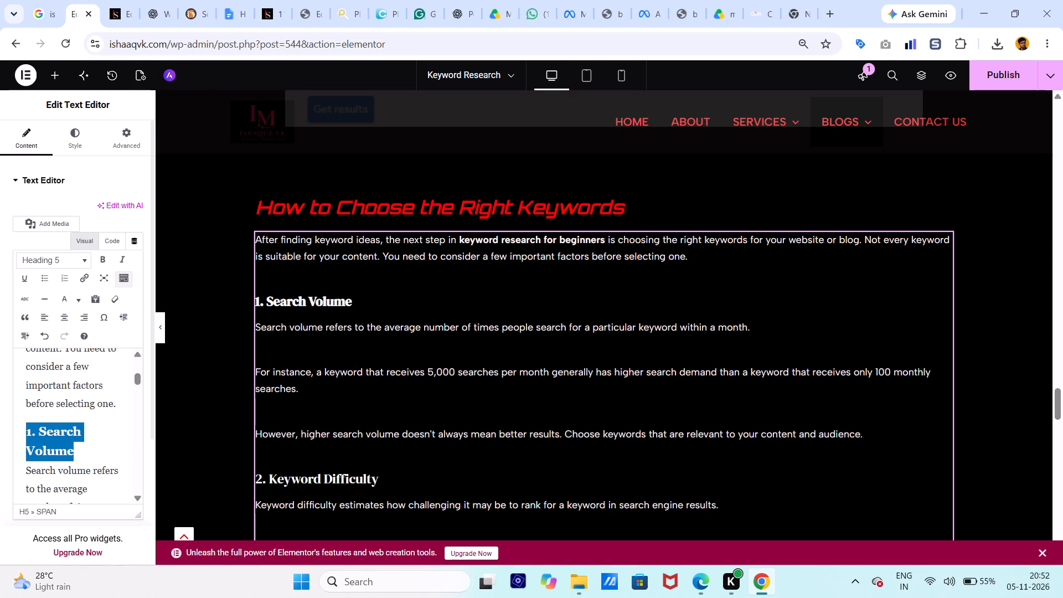
Merge the "For instance" and "However" paragraphs under "1. Search Volume" into its first paragraph, separating them with spaces.
{"action": "left_click", "coordinate": [250, 373]}
{"action": "left_click", "coordinate": [260, 372]}
{"action": "left_click", "coordinate": [260, 372]}
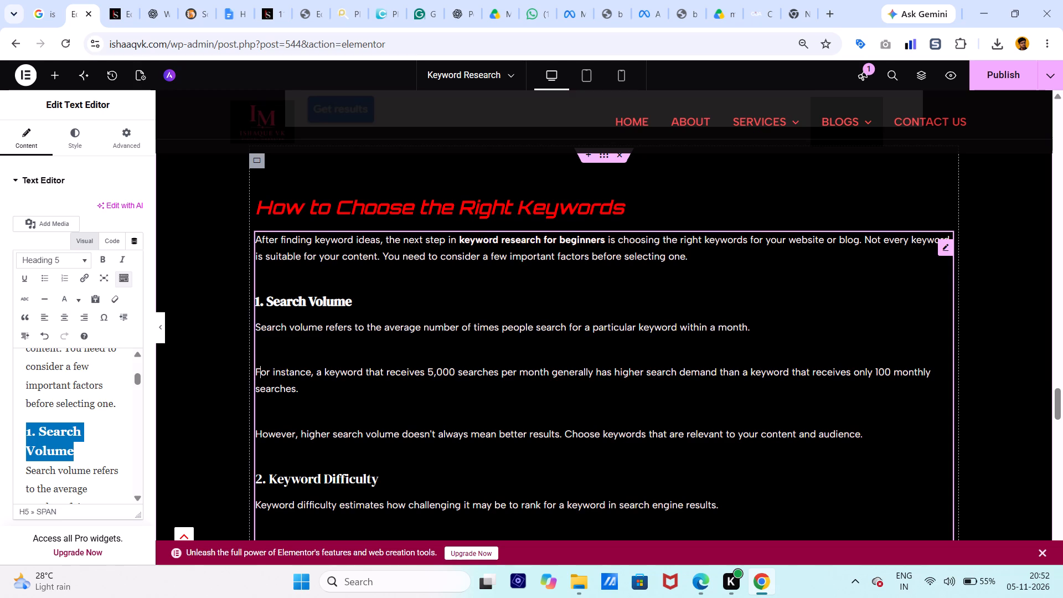
{"action": "key", "text": "Left"}
{"action": "key", "text": "BackSpace"}
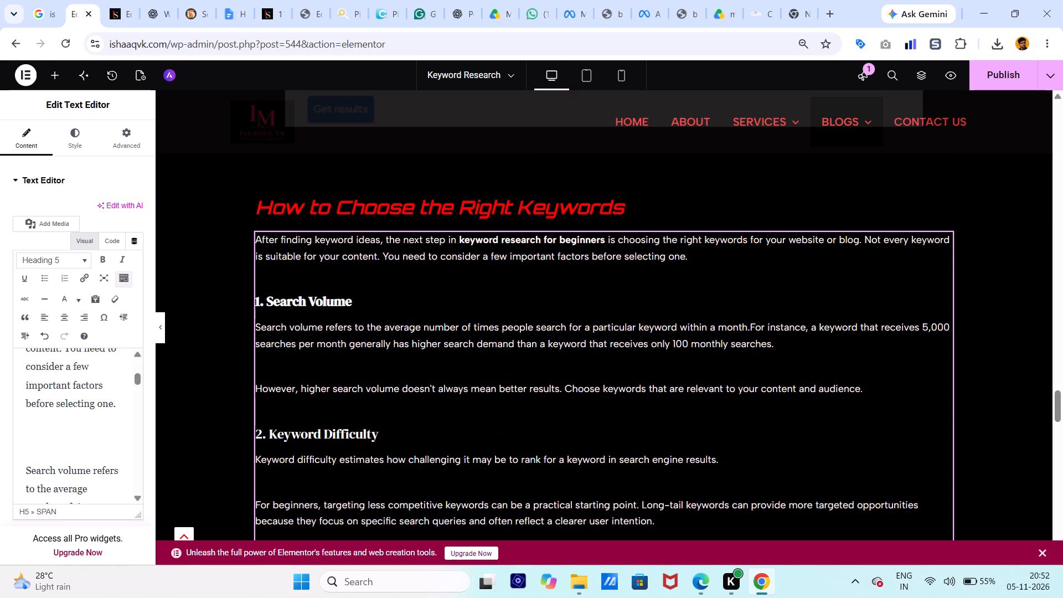
{"action": "key", "text": "space"}
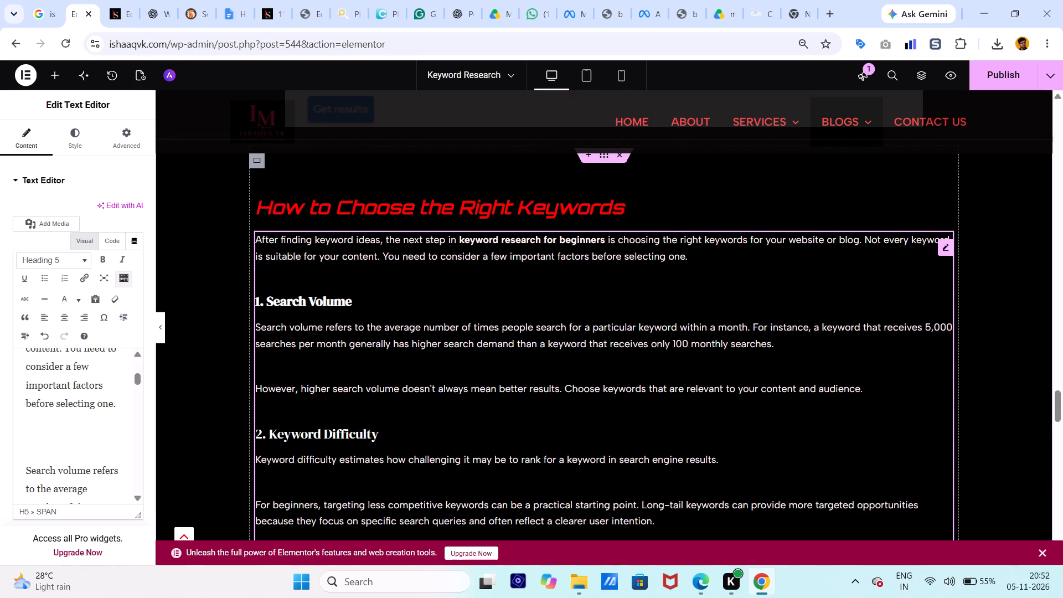
{"action": "left_click", "coordinate": [259, 387]}
{"action": "key", "text": "Left"}
{"action": "key", "text": "BackSpace"}
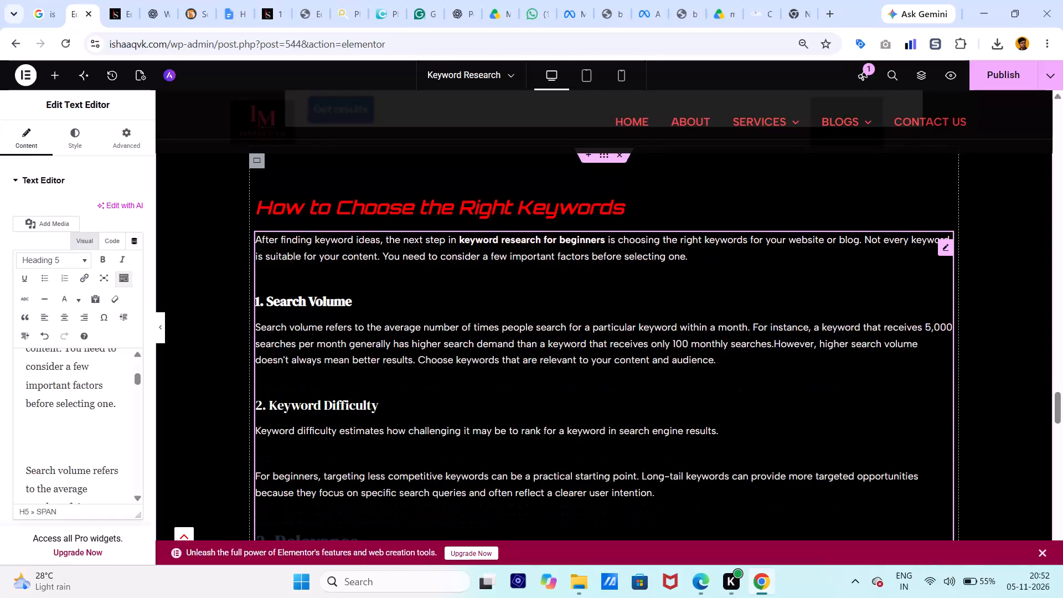
{"action": "key", "text": "space"}
Join the "For beginners" paragraph under "2. Keyword Difficulty" to the end of the preceding paragraph, separated by a space.
{"action": "scroll", "coordinate": [295, 422], "scroll_direction": "down", "scroll_amount": 1}
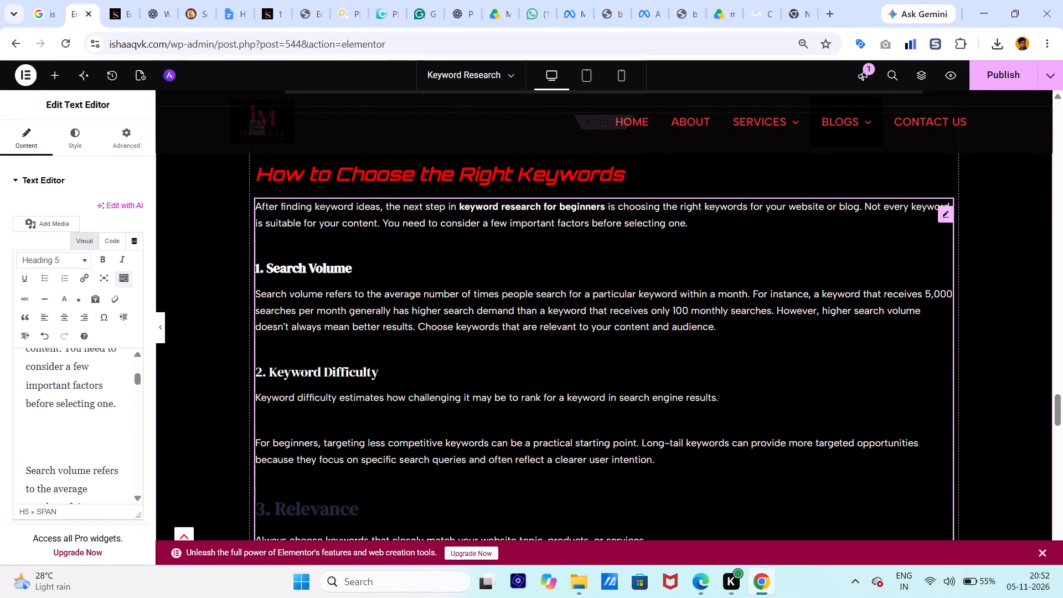
{"action": "left_click", "coordinate": [257, 443]}
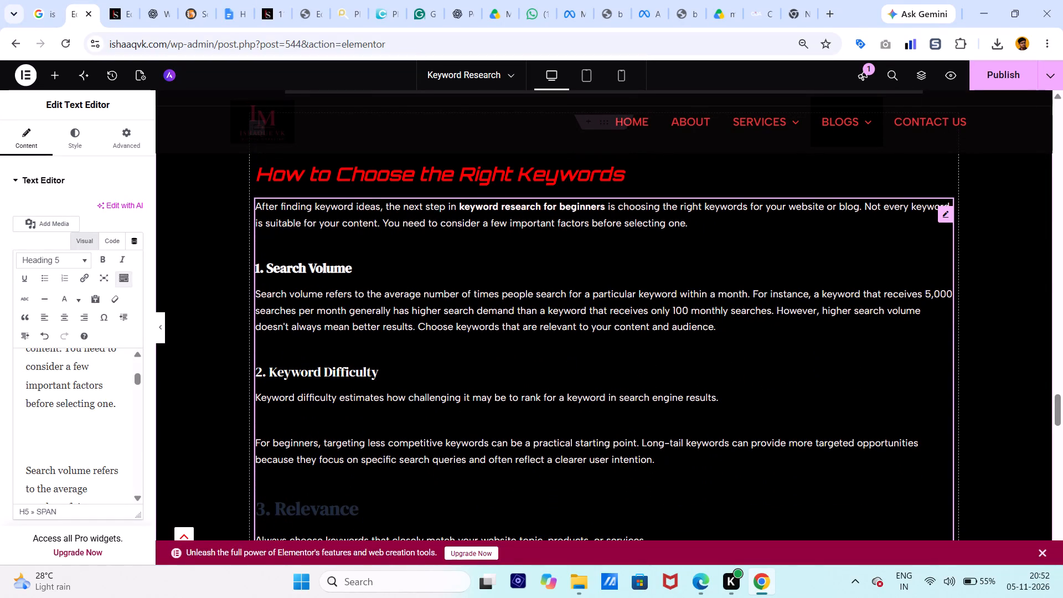
{"action": "key", "text": "BackSpace"}
{"action": "key", "text": "space"}
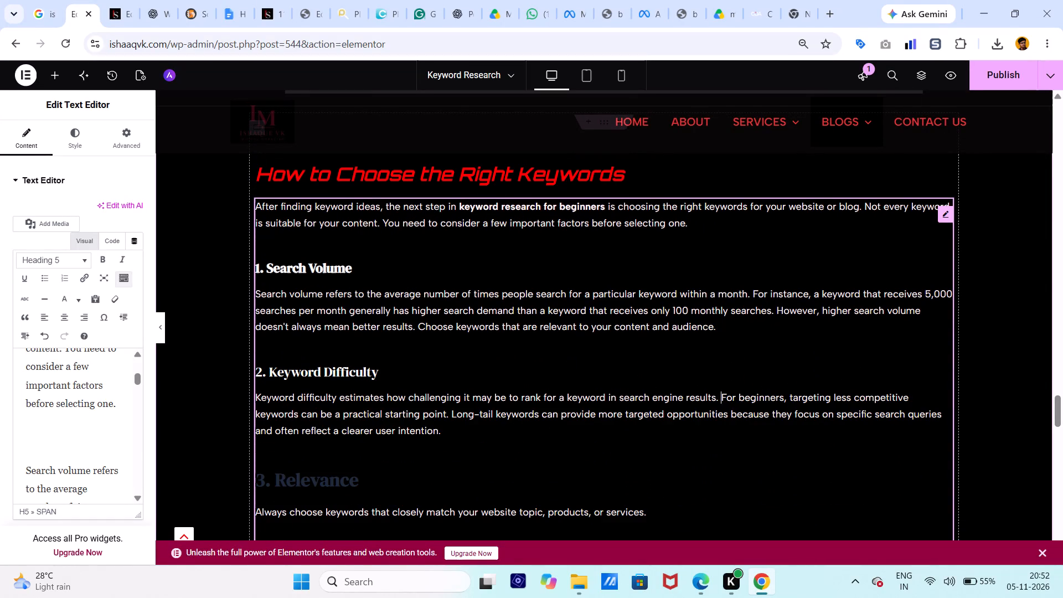
Format the "3. Relevance" subheading as Heading 5 and remove its bold formatting.
{"action": "scroll", "coordinate": [287, 463], "scroll_direction": "down", "scroll_amount": 1}
{"action": "scroll", "coordinate": [107, 455], "scroll_direction": "down", "scroll_amount": 1}
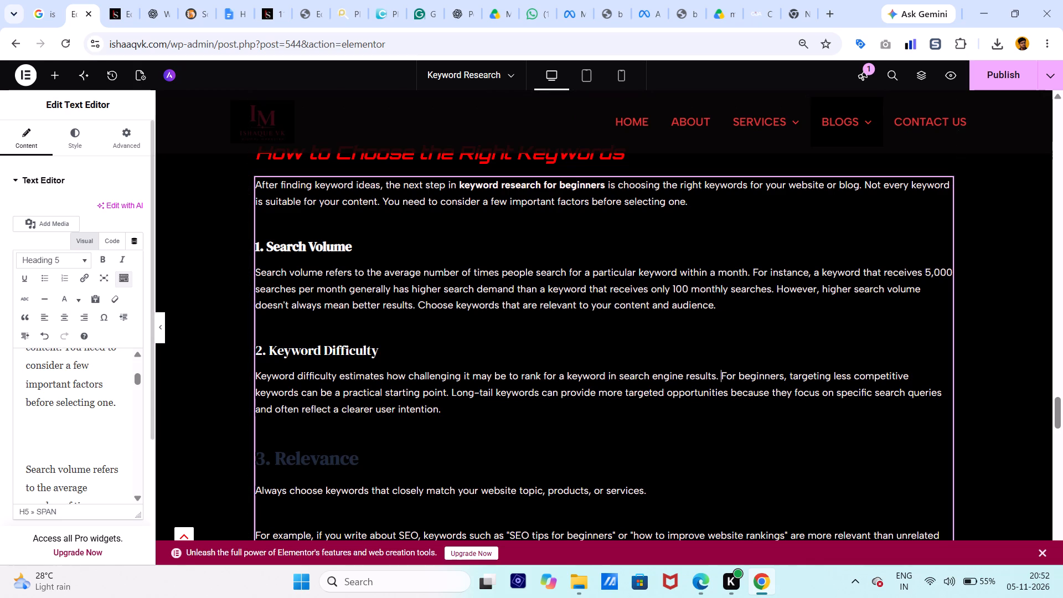
{"action": "scroll", "coordinate": [107, 455], "scroll_direction": "down", "scroll_amount": 5}
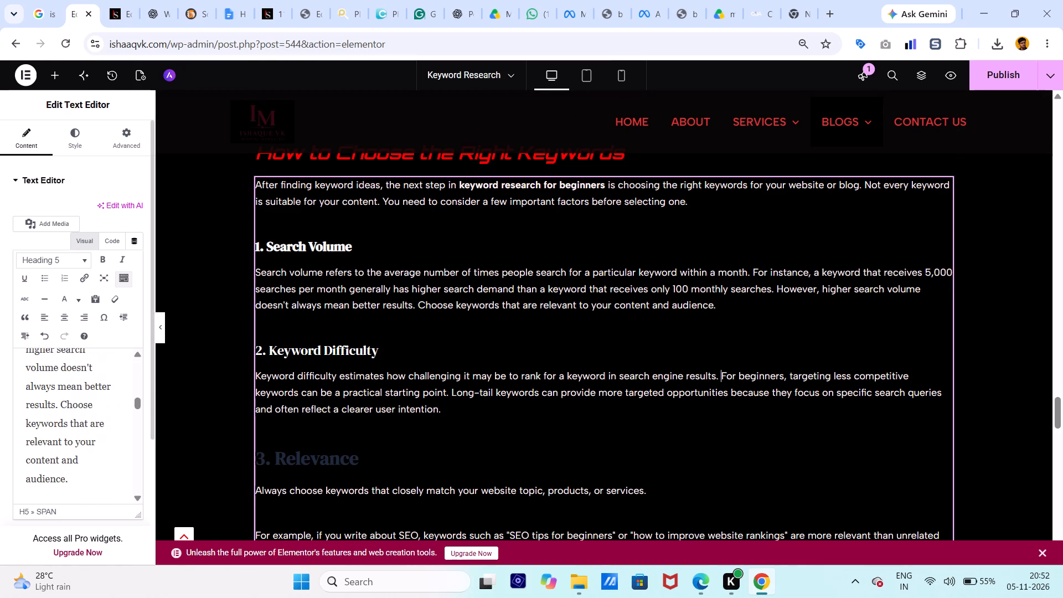
{"action": "scroll", "coordinate": [107, 455], "scroll_direction": "down", "scroll_amount": 5}
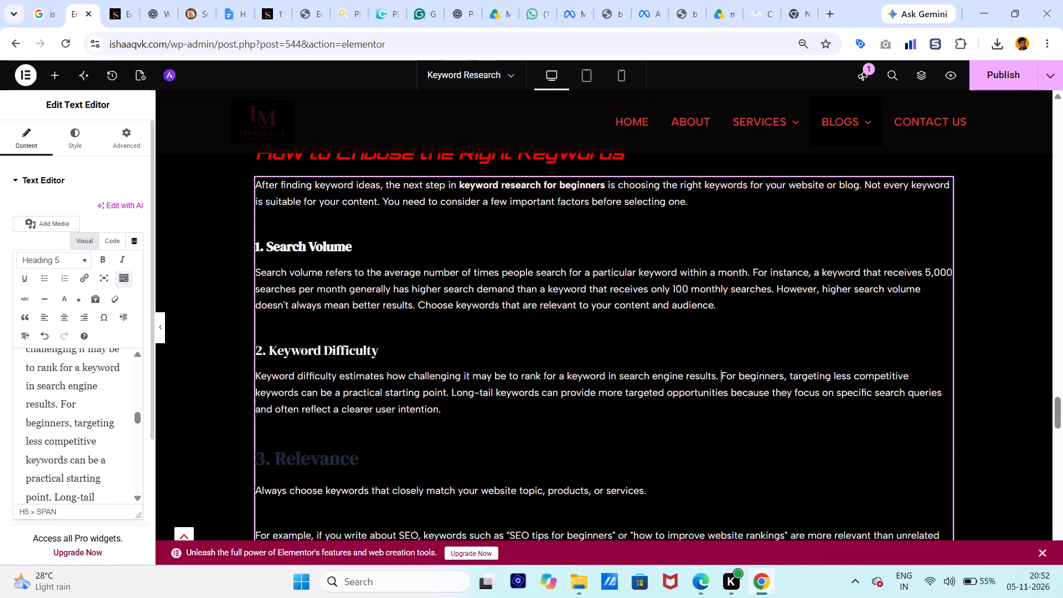
{"action": "scroll", "coordinate": [107, 455], "scroll_direction": "down", "scroll_amount": 3}
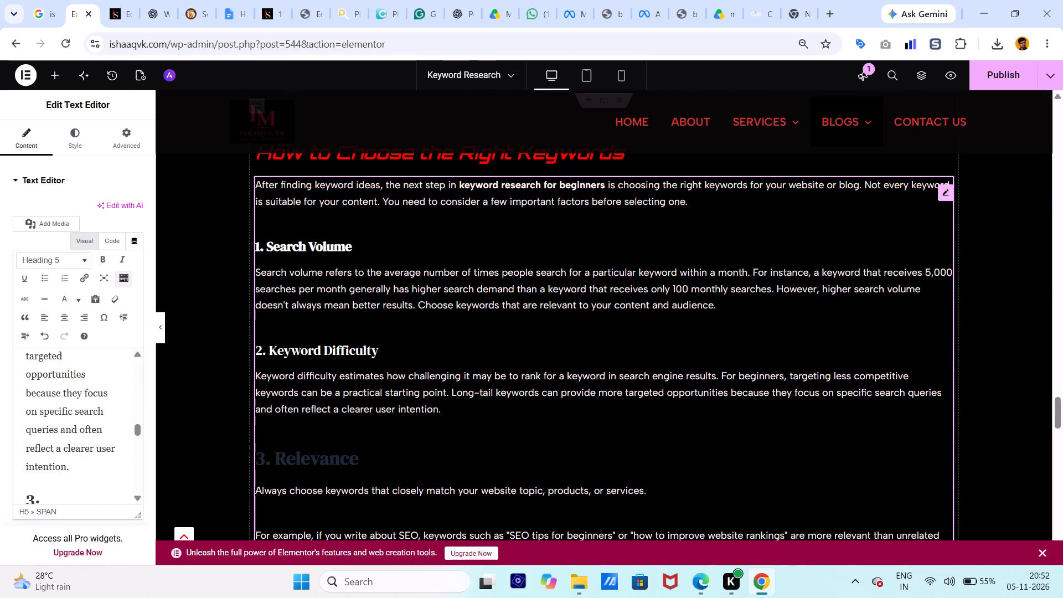
{"action": "left_click_drag", "start_coordinate": [261, 455], "coordinate": [347, 454]}
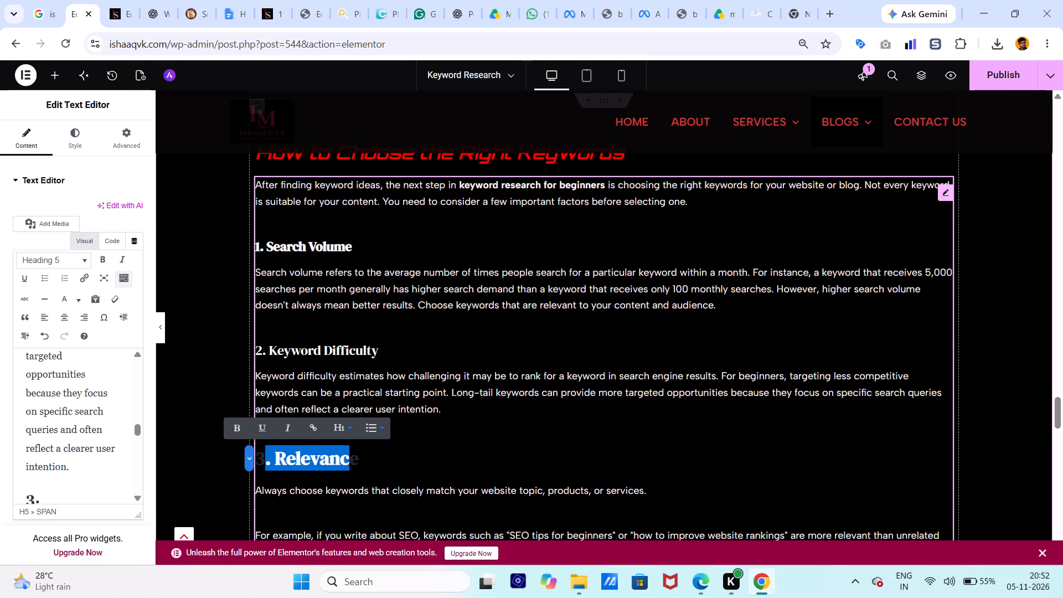
{"action": "left_click", "coordinate": [260, 450]}
{"action": "left_click_drag", "start_coordinate": [260, 455], "coordinate": [274, 455]}
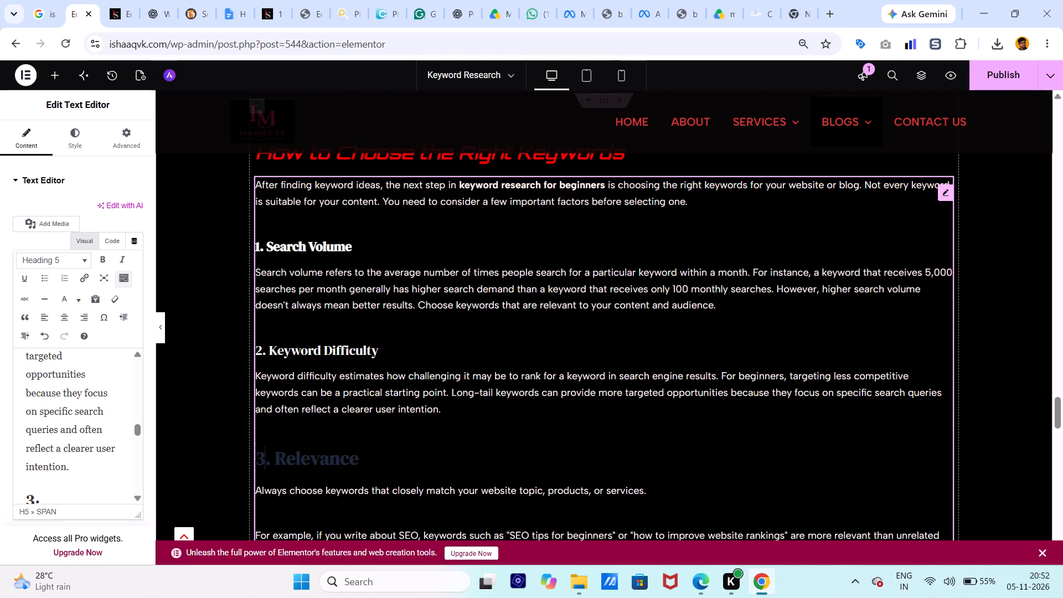
{"action": "left_click_drag", "start_coordinate": [274, 455], "coordinate": [345, 460]}
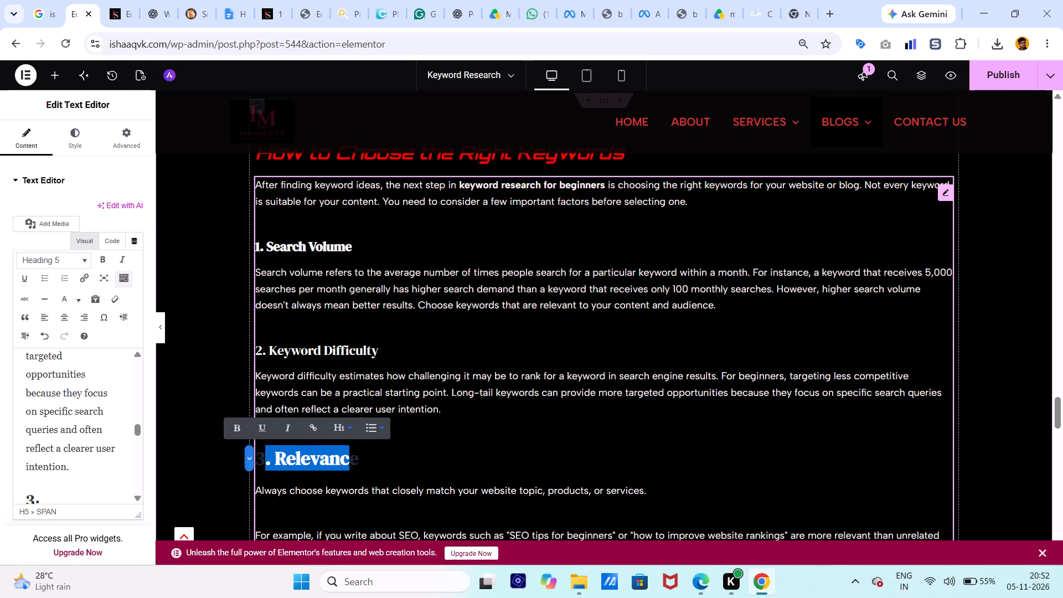
{"action": "left_click_drag", "start_coordinate": [259, 454], "coordinate": [368, 457]}
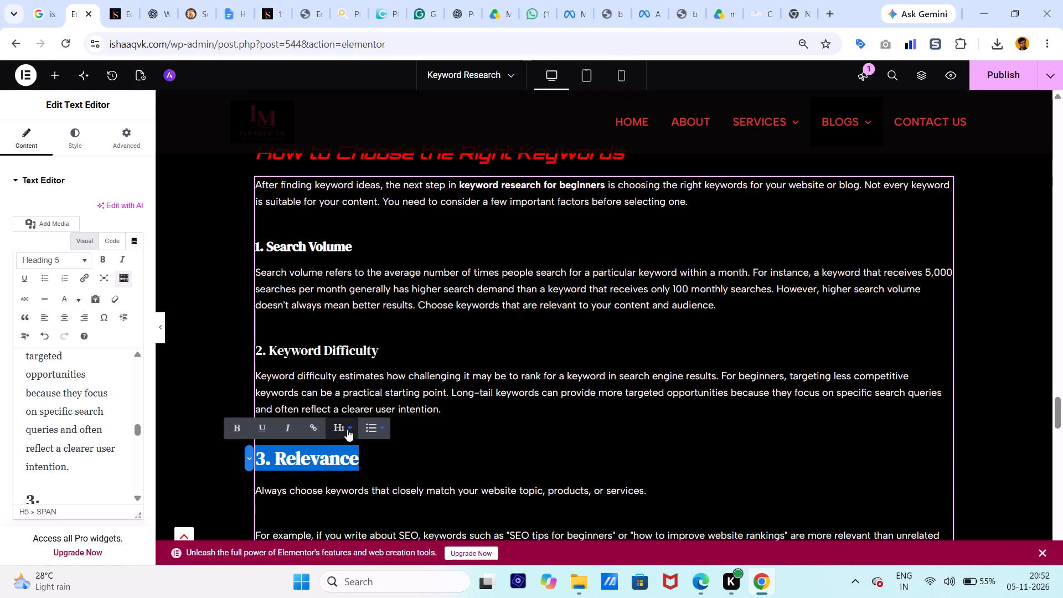
{"action": "left_click", "coordinate": [347, 429]}
{"action": "left_click", "coordinate": [326, 430]}
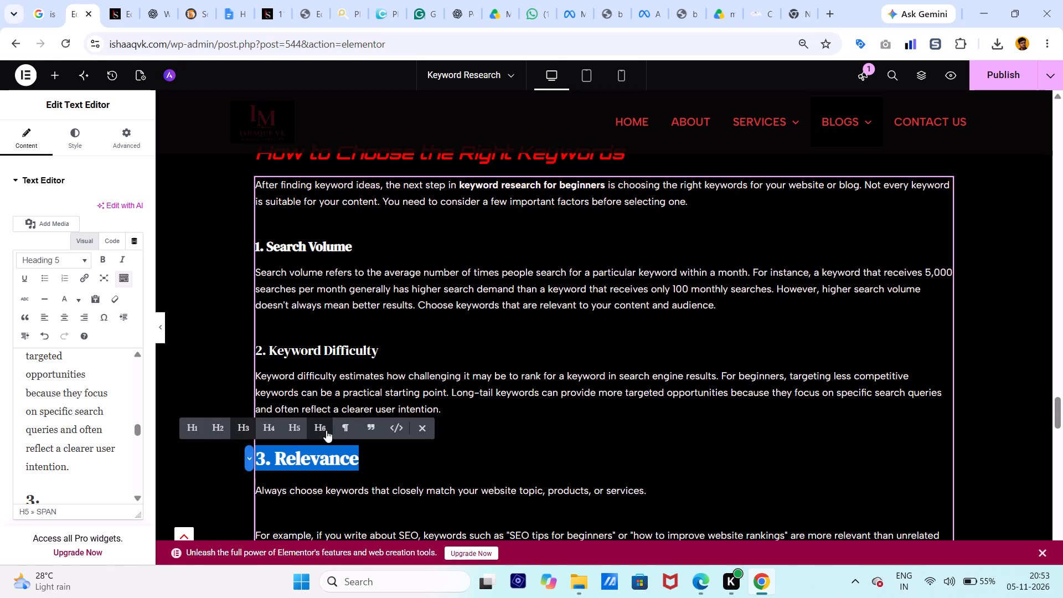
{"action": "left_click", "coordinate": [318, 424]}
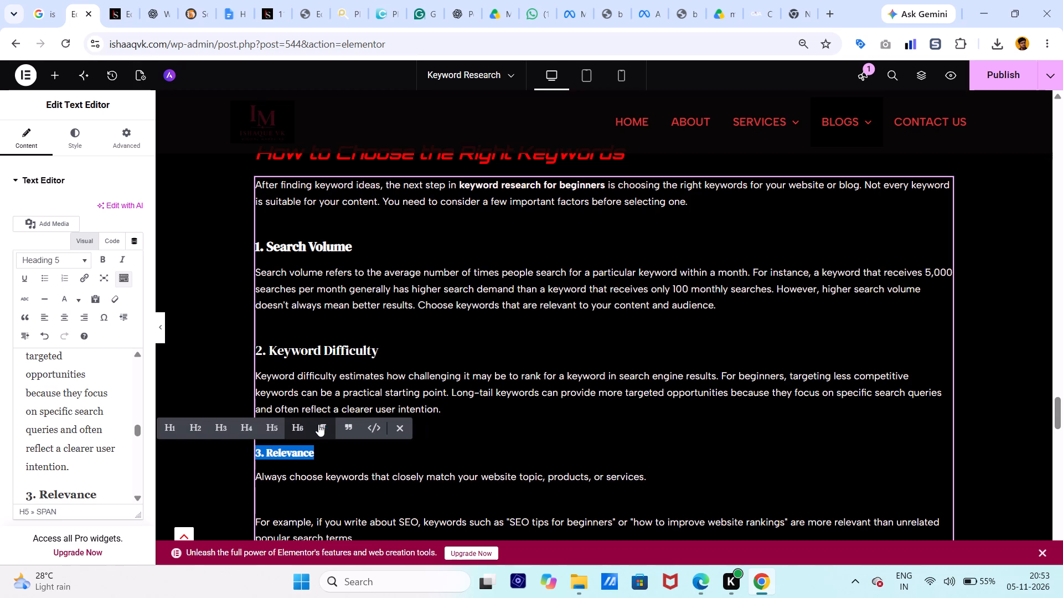
{"action": "left_click", "coordinate": [275, 430]}
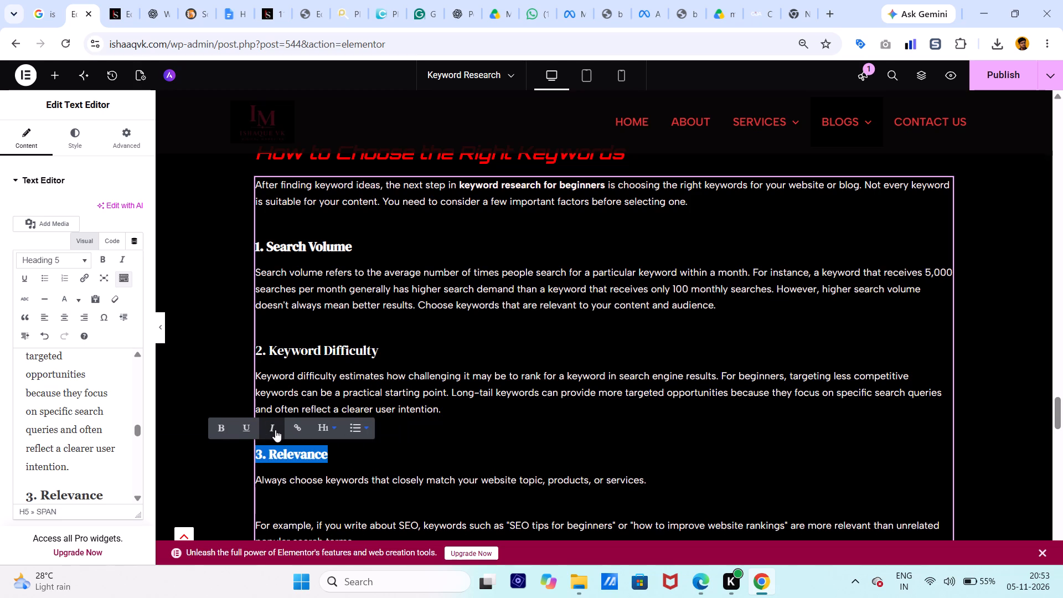
{"action": "left_click", "coordinate": [220, 425]}
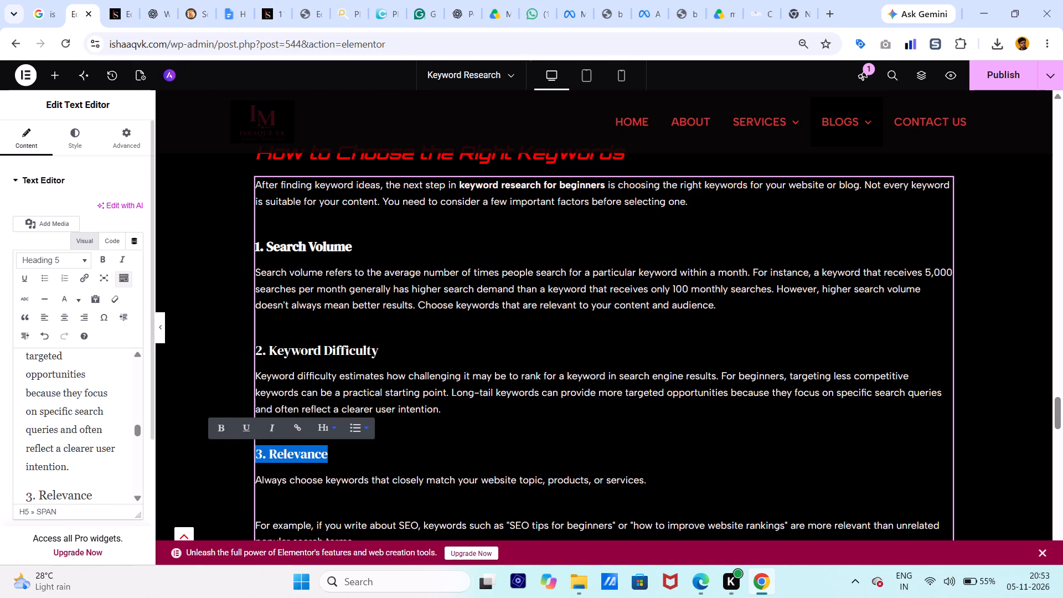
Set the text color of the "3. Relevance" subheading to white.
{"action": "scroll", "coordinate": [39, 488], "scroll_direction": "down", "scroll_amount": 1}
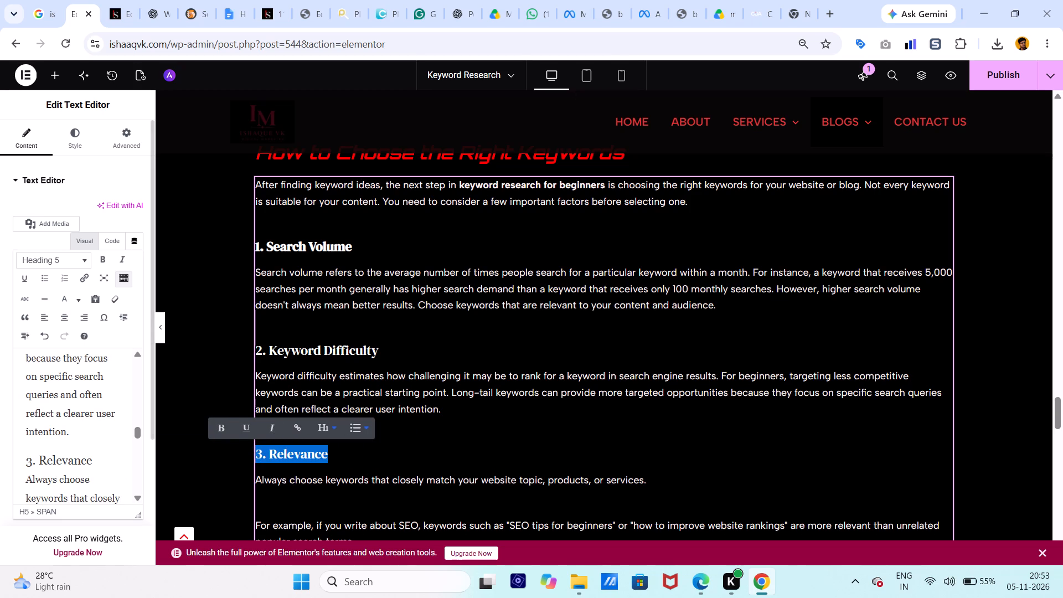
{"action": "left_click_drag", "start_coordinate": [24, 460], "coordinate": [51, 457]}
{"action": "scroll", "coordinate": [74, 447], "scroll_direction": "down", "scroll_amount": 3}
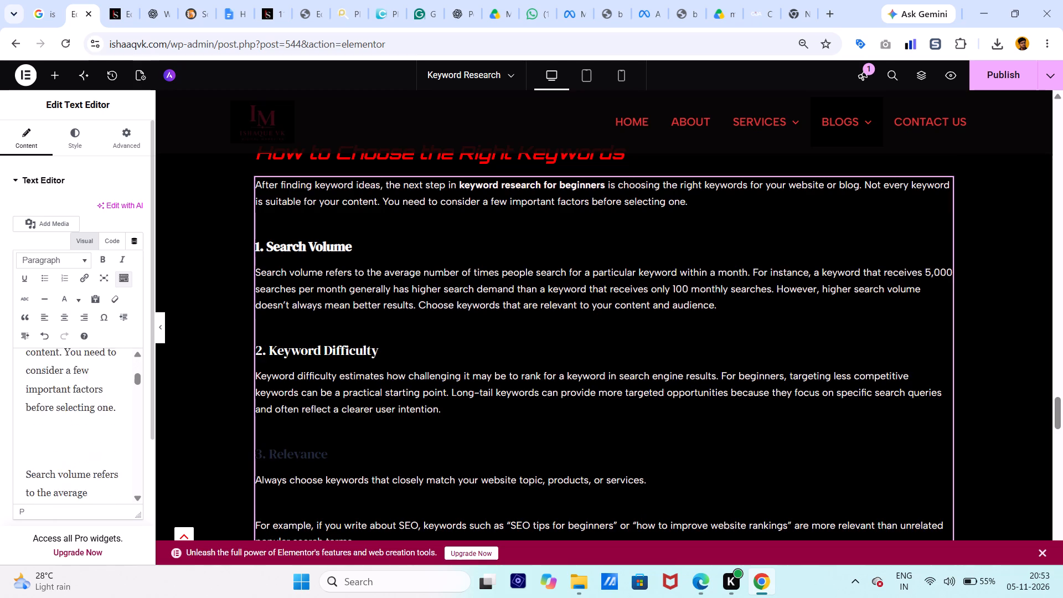
{"action": "scroll", "coordinate": [74, 447], "scroll_direction": "down", "scroll_amount": 4}
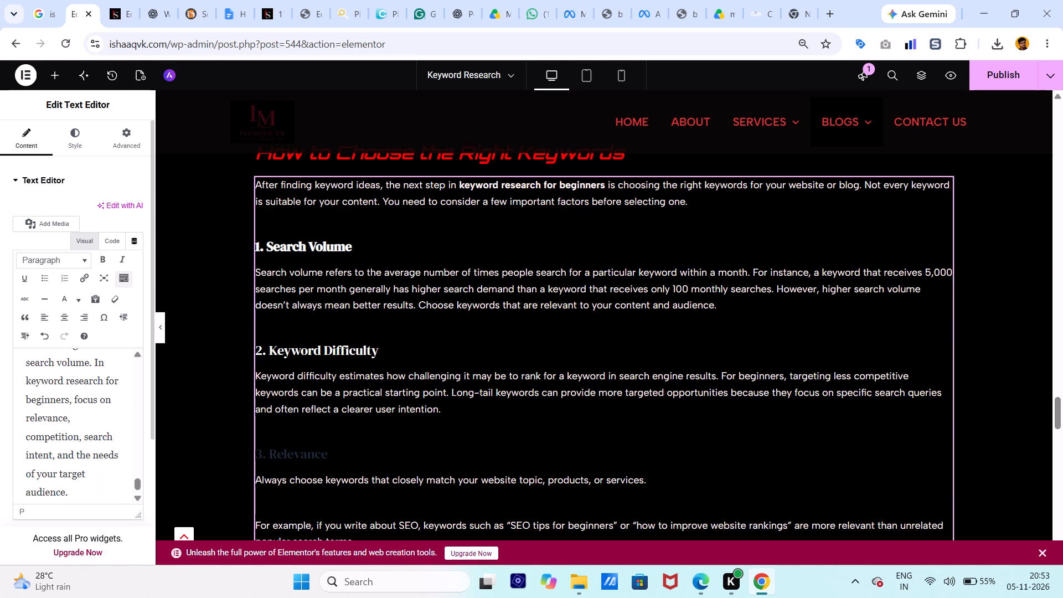
{"action": "scroll", "coordinate": [74, 447], "scroll_direction": "down", "scroll_amount": 2}
{"action": "scroll", "coordinate": [74, 447], "scroll_direction": "up", "scroll_amount": 3}
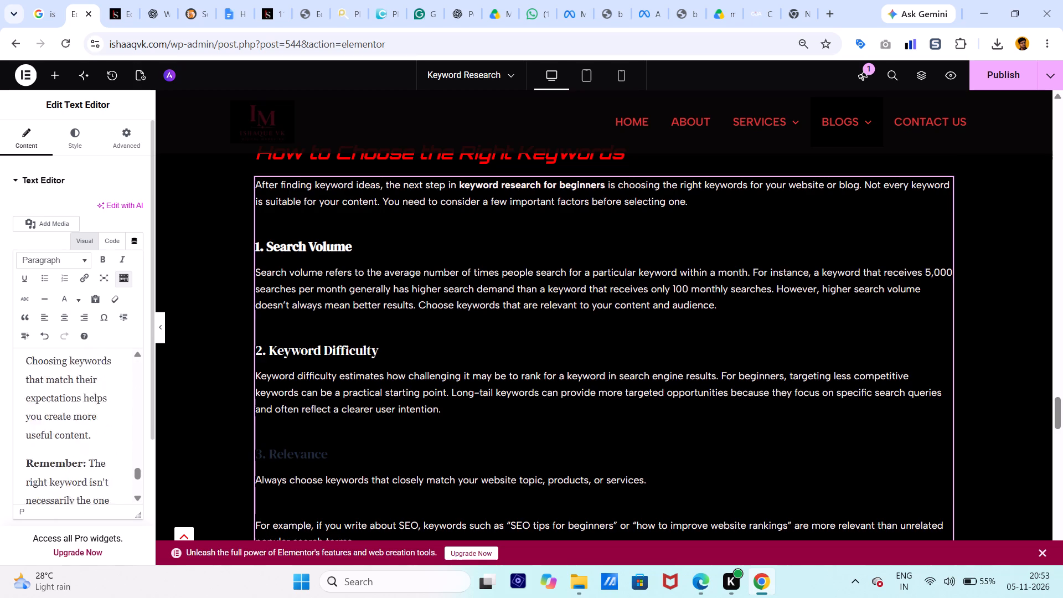
{"action": "scroll", "coordinate": [74, 447], "scroll_direction": "up", "scroll_amount": 4}
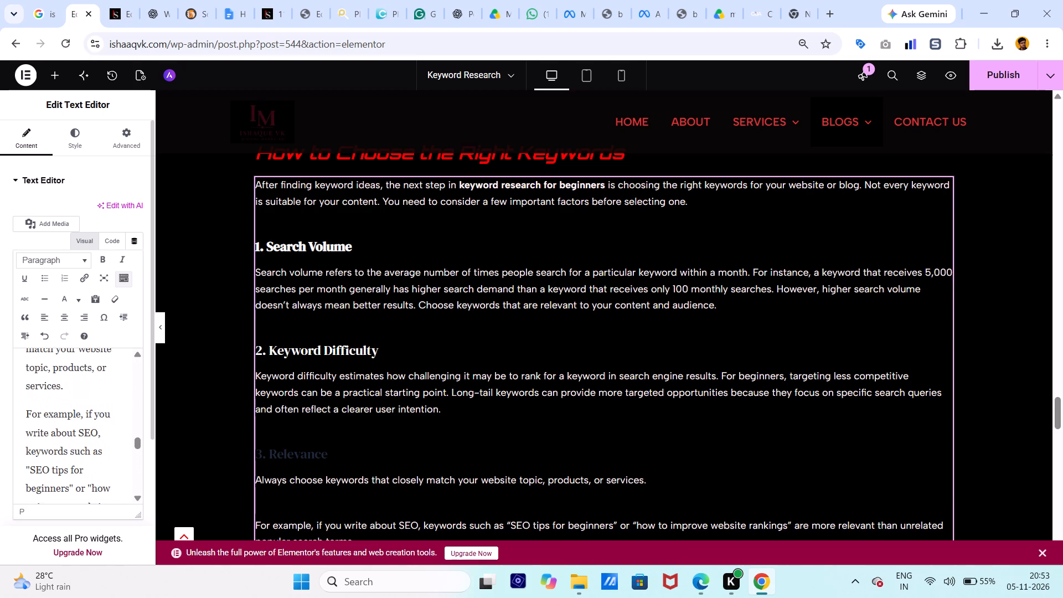
{"action": "scroll", "coordinate": [74, 447], "scroll_direction": "up", "scroll_amount": 3}
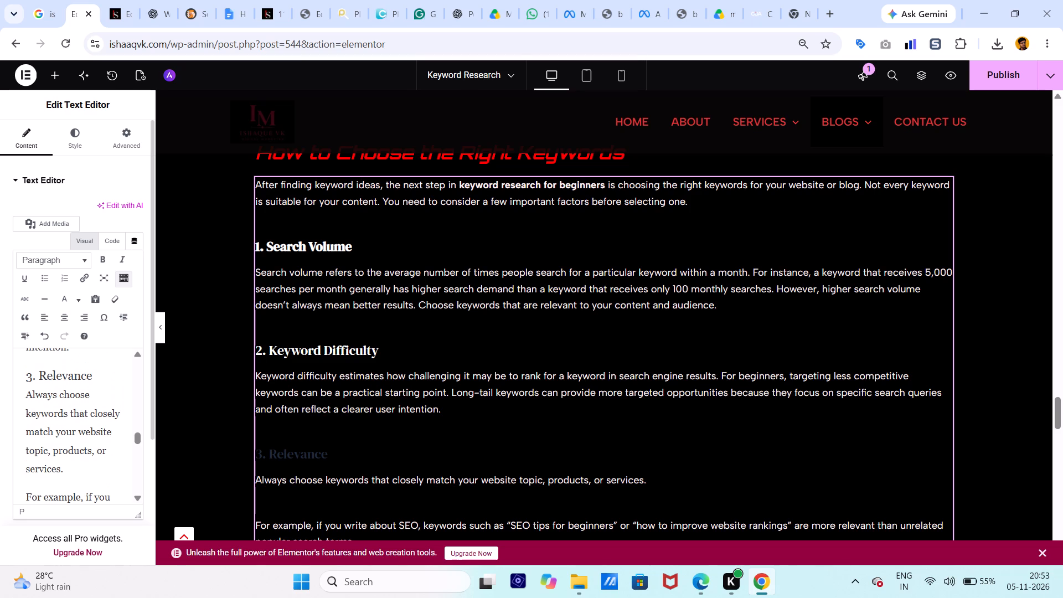
{"action": "left_click_drag", "start_coordinate": [26, 377], "coordinate": [88, 382]}
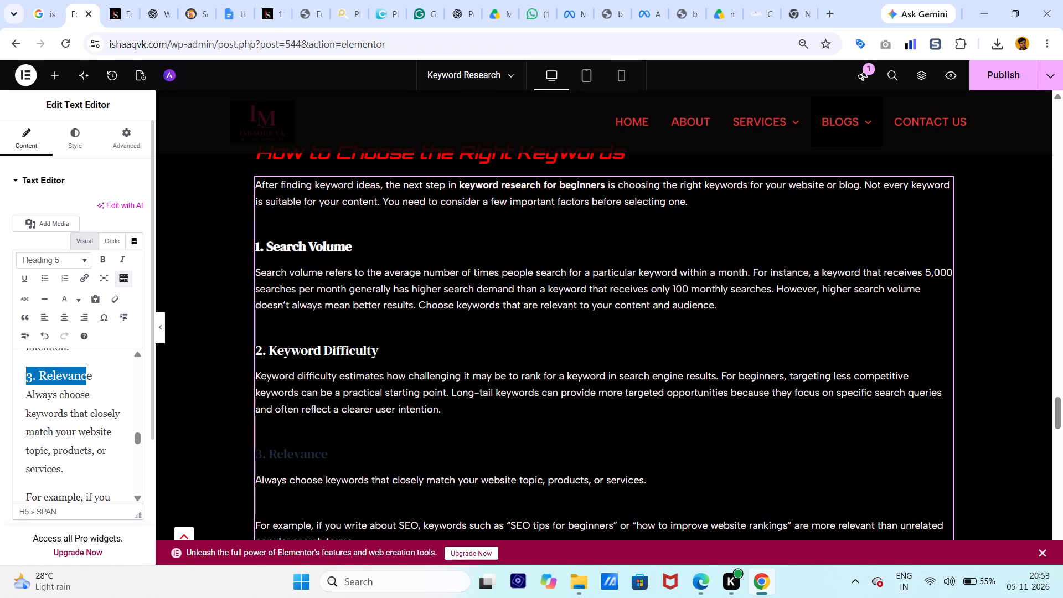
{"action": "left_click_drag", "start_coordinate": [88, 382], "coordinate": [91, 382]}
{"action": "left_click", "coordinate": [68, 301]}
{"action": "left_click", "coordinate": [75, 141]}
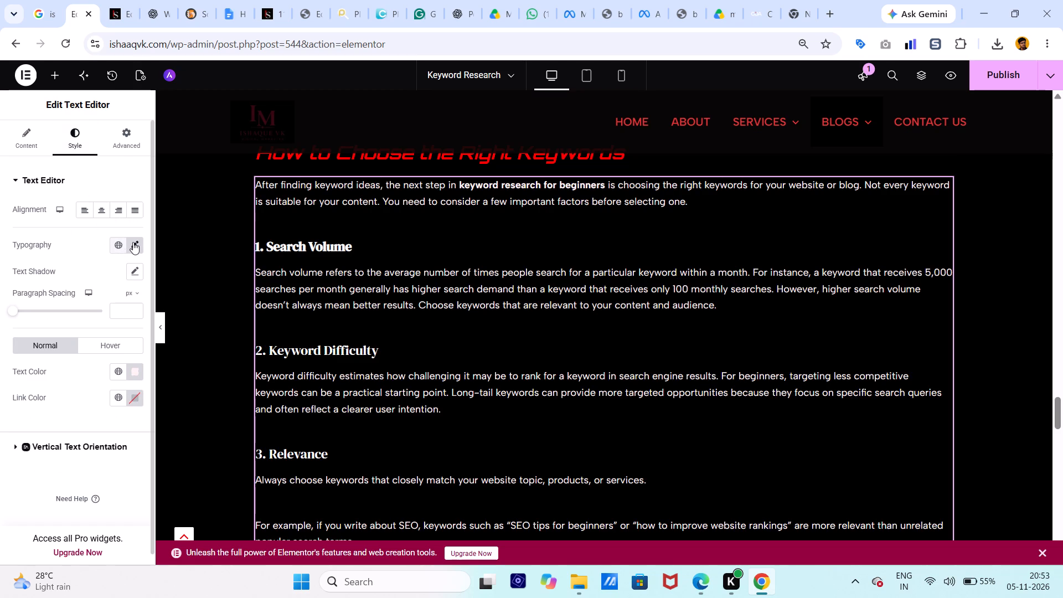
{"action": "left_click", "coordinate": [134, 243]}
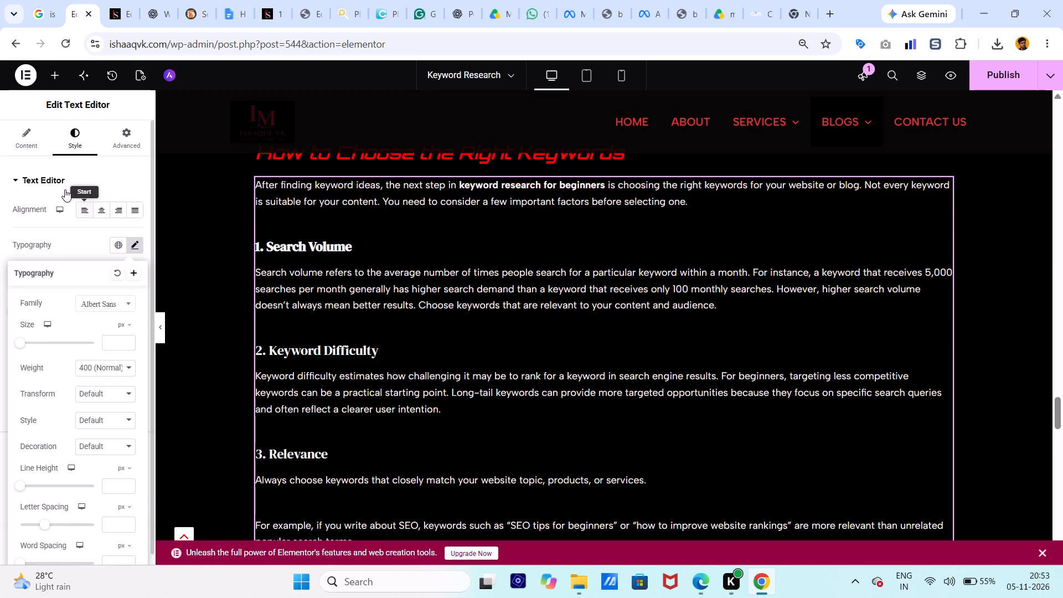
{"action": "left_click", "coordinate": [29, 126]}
Join the "For example" paragraph under "3. Relevance" to the end of the preceding paragraph, separated by a space.
{"action": "scroll", "coordinate": [65, 390], "scroll_direction": "down", "scroll_amount": 7}
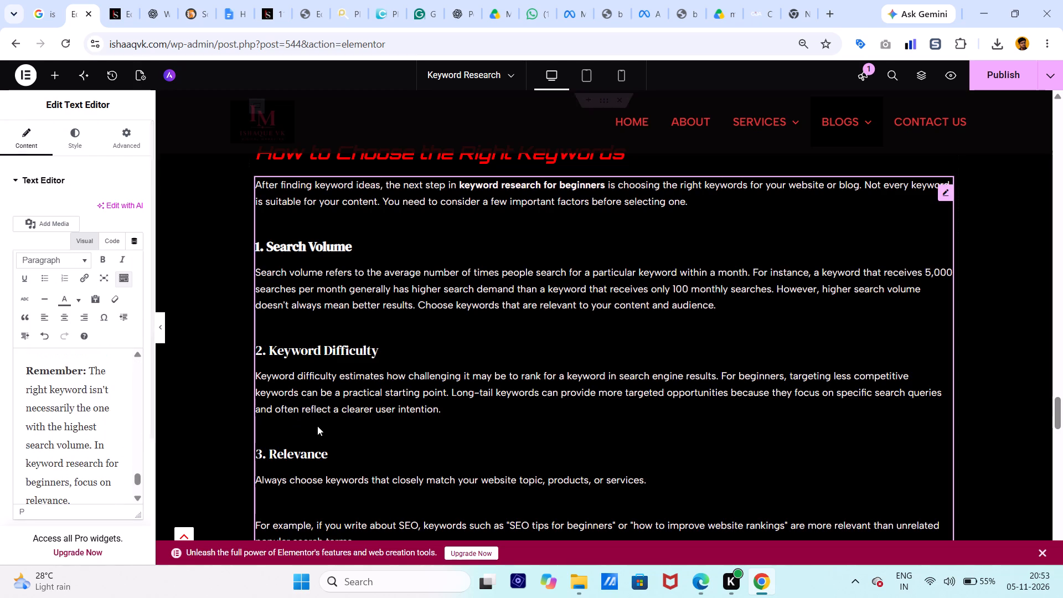
{"action": "scroll", "coordinate": [318, 425], "scroll_direction": "down", "scroll_amount": 5}
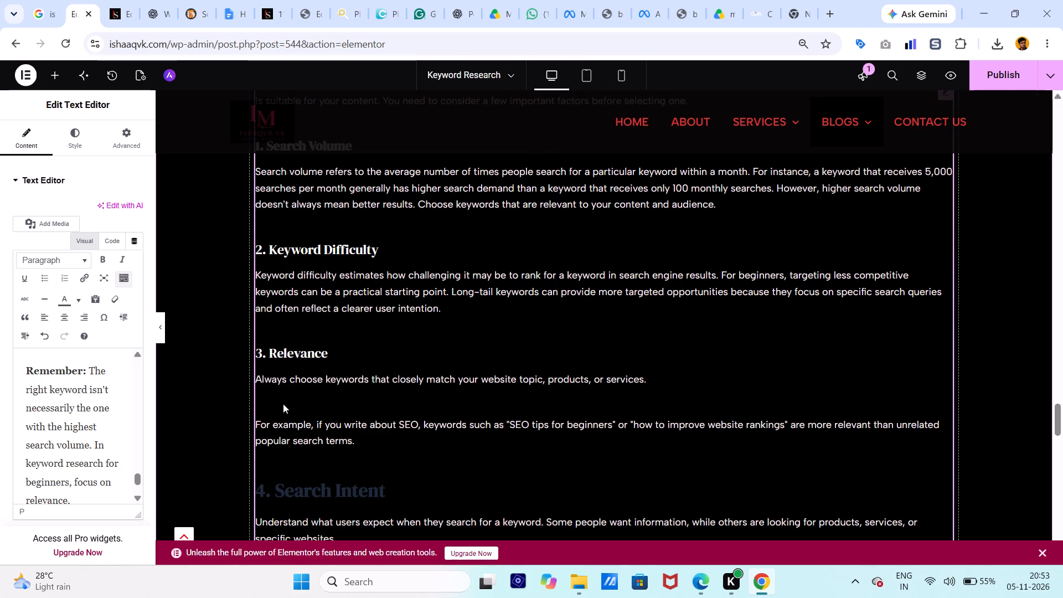
{"action": "left_click", "coordinate": [258, 420]}
{"action": "left_click", "coordinate": [258, 420]}
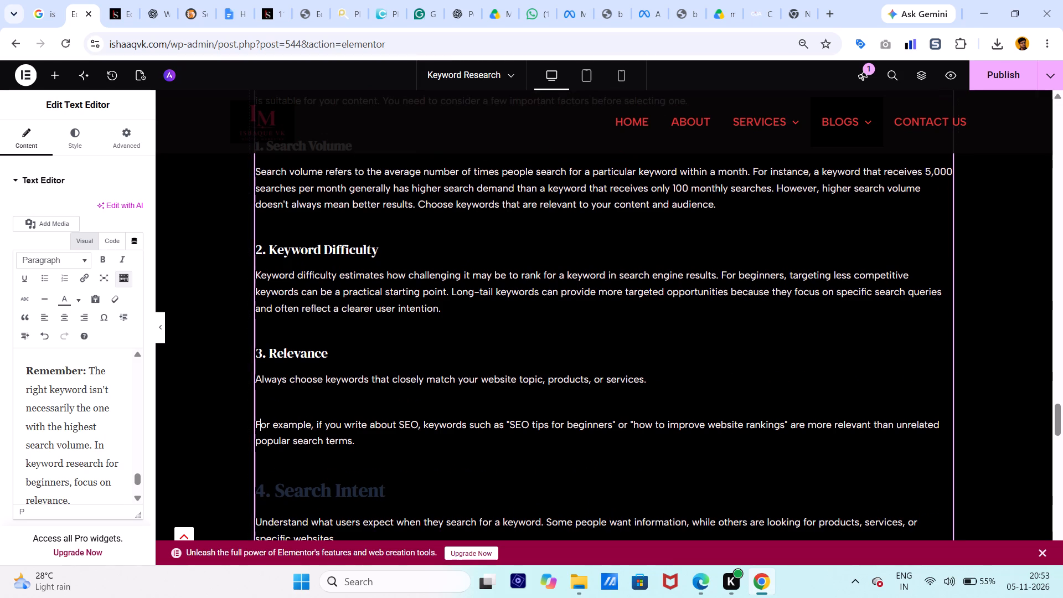
{"action": "key", "text": "Left"}
{"action": "key", "text": "BackSpace"}
{"action": "key", "text": "space"}
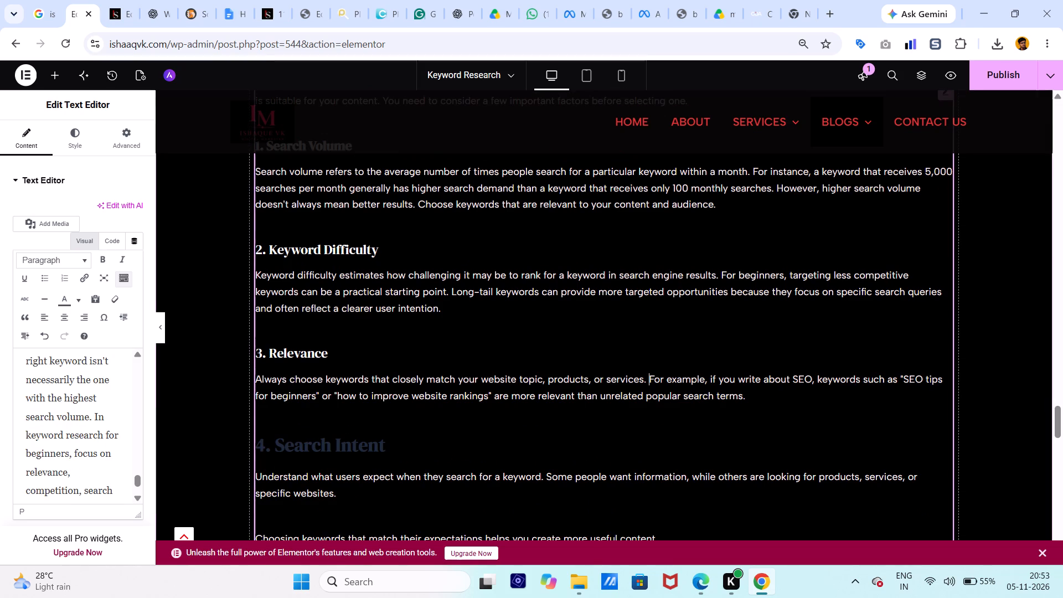
Remove the bold formatting from the "4. Search Intent" subheading and format it as Heading 5.
{"action": "left_click", "coordinate": [257, 442]}
{"action": "left_click_drag", "start_coordinate": [257, 442], "coordinate": [359, 449]}
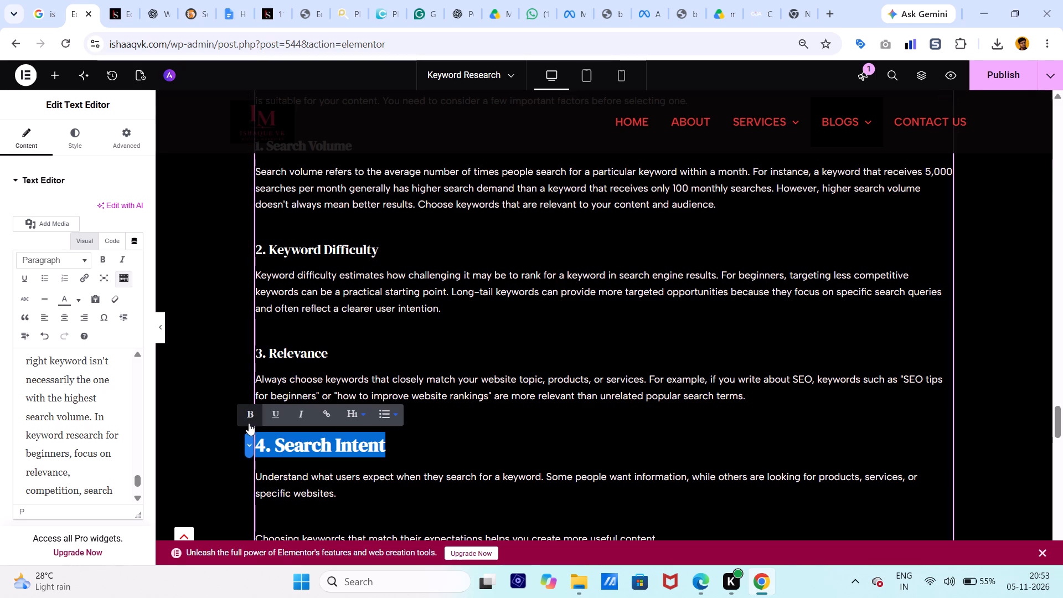
{"action": "left_click", "coordinate": [253, 416]}
{"action": "left_click", "coordinate": [355, 410]}
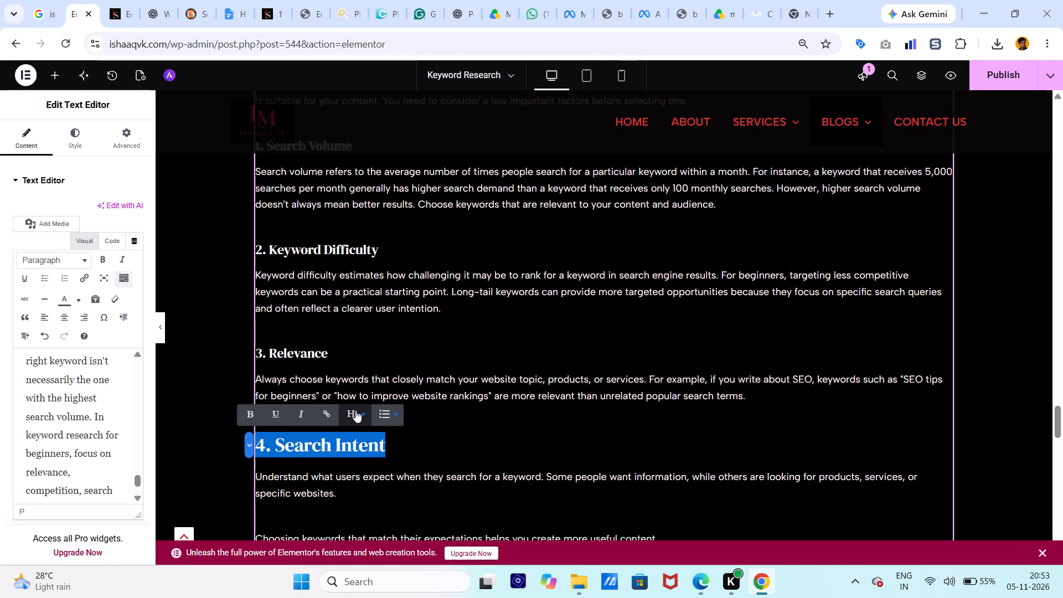
{"action": "left_click", "coordinate": [313, 409]}
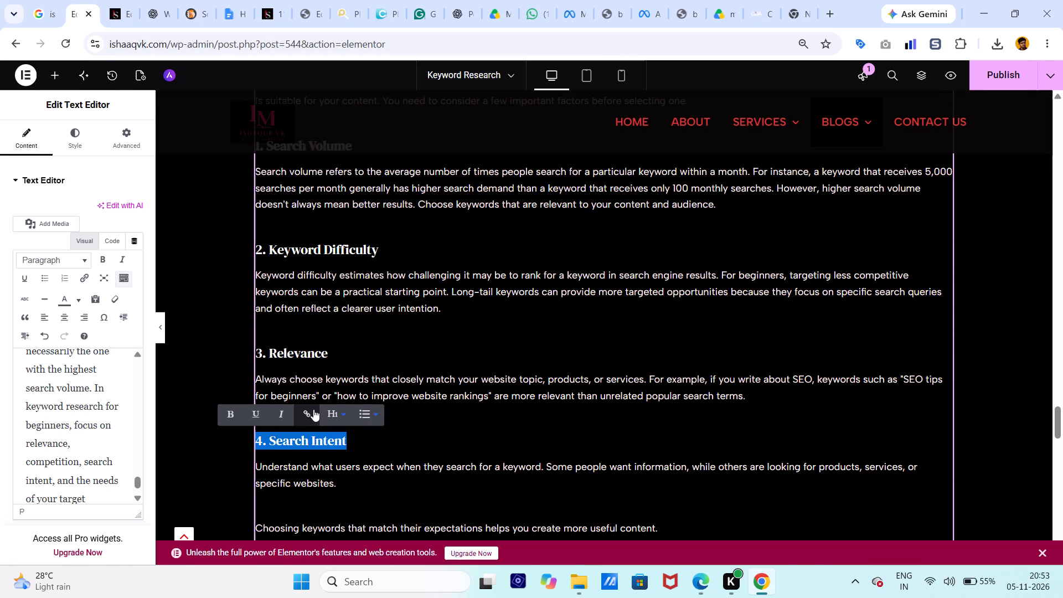
Set the text color of the "4. Search Intent" subheading to white.
{"action": "scroll", "coordinate": [289, 479], "scroll_direction": "down", "scroll_amount": 1}
{"action": "scroll", "coordinate": [86, 458], "scroll_direction": "down", "scroll_amount": 1}
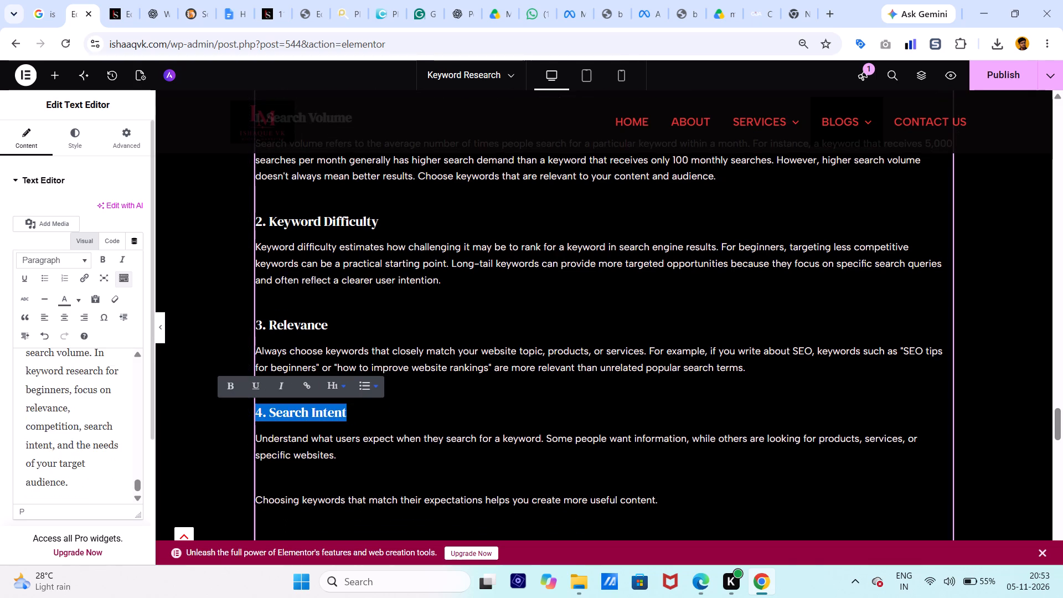
{"action": "scroll", "coordinate": [86, 458], "scroll_direction": "down", "scroll_amount": 1}
{"action": "scroll", "coordinate": [86, 458], "scroll_direction": "up", "scroll_amount": 3}
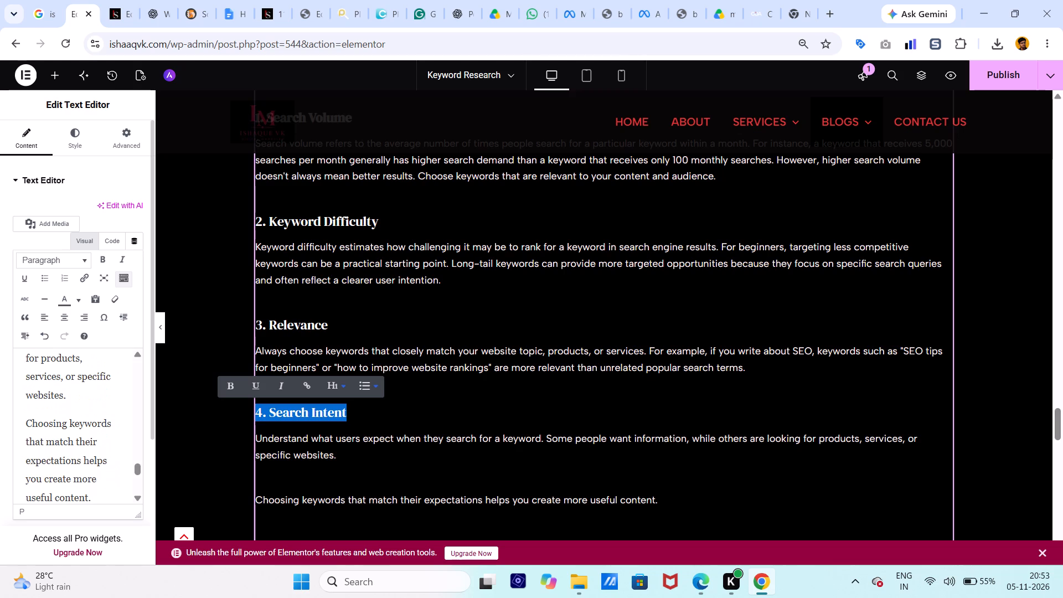
{"action": "scroll", "coordinate": [86, 458], "scroll_direction": "up", "scroll_amount": 3}
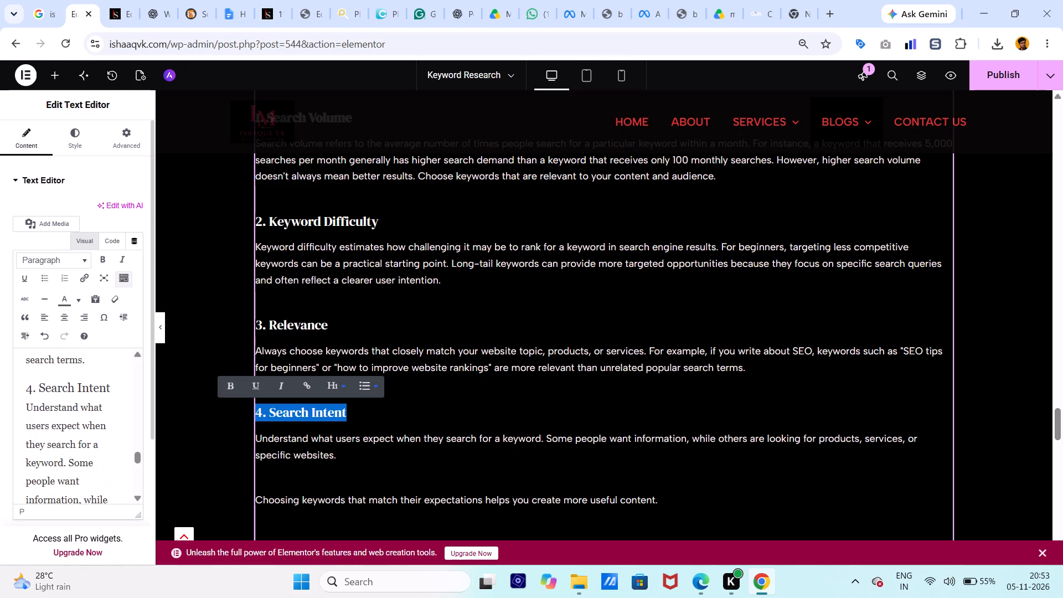
{"action": "left_click_drag", "start_coordinate": [110, 389], "coordinate": [22, 391]}
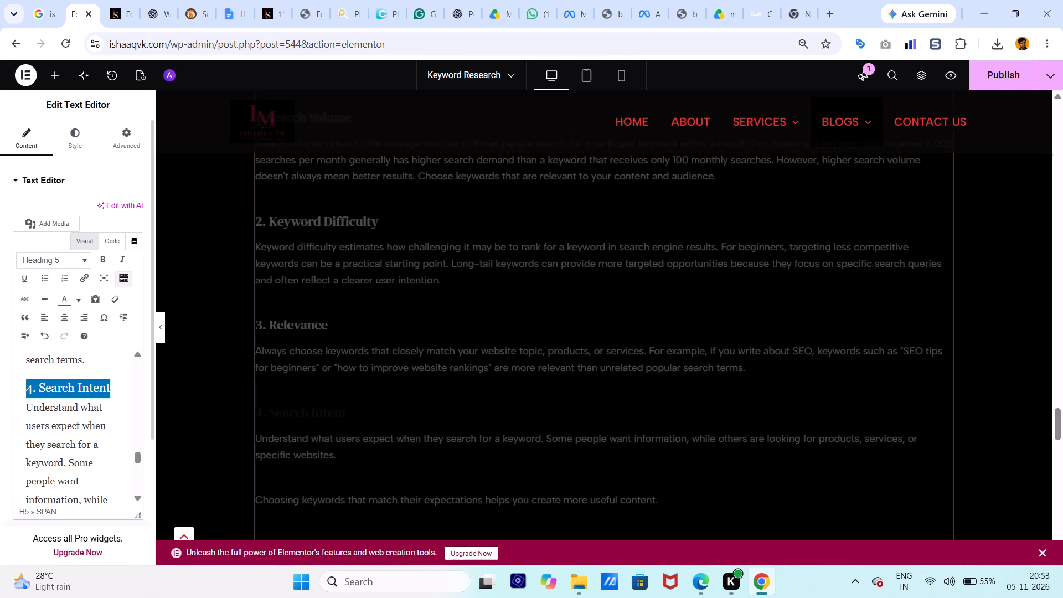
{"action": "left_click", "coordinate": [77, 296]}
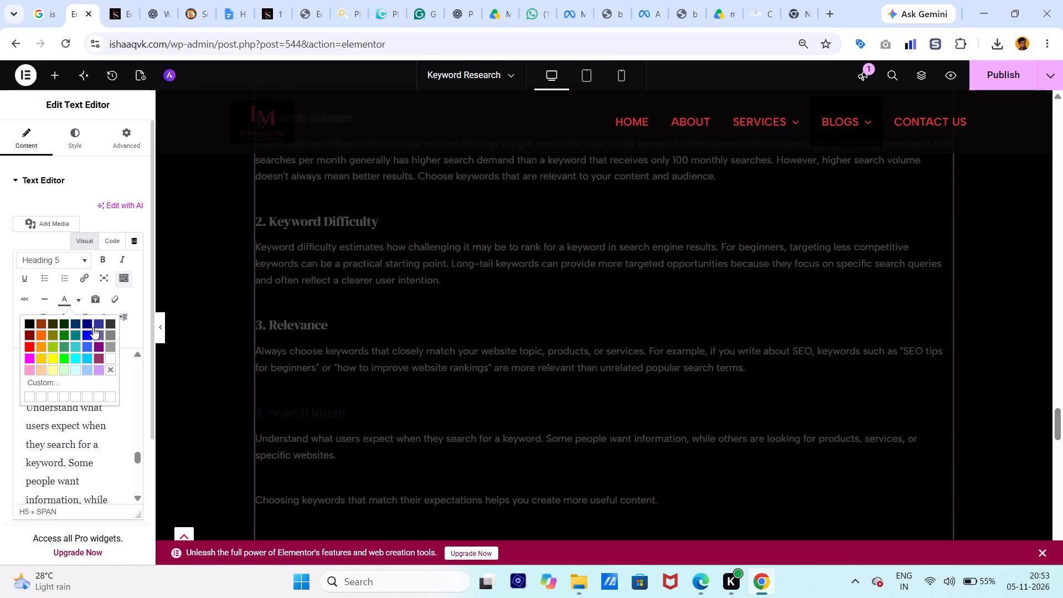
{"action": "left_click", "coordinate": [109, 357]}
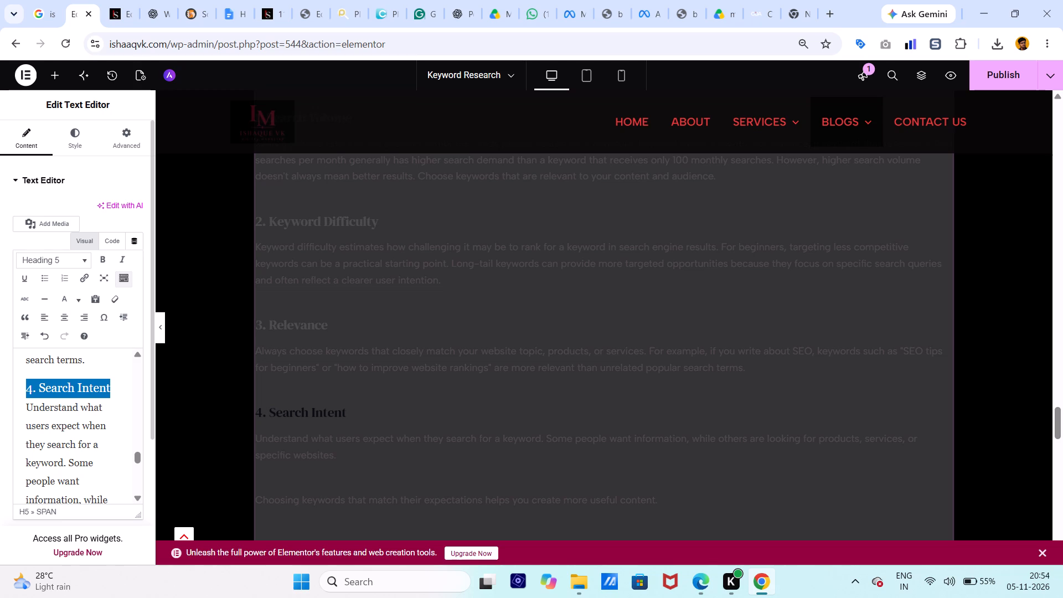
Publish the Keyword Research post with the updated "How to Choose the Right Keywords" section.
{"action": "left_click", "coordinate": [321, 381]}
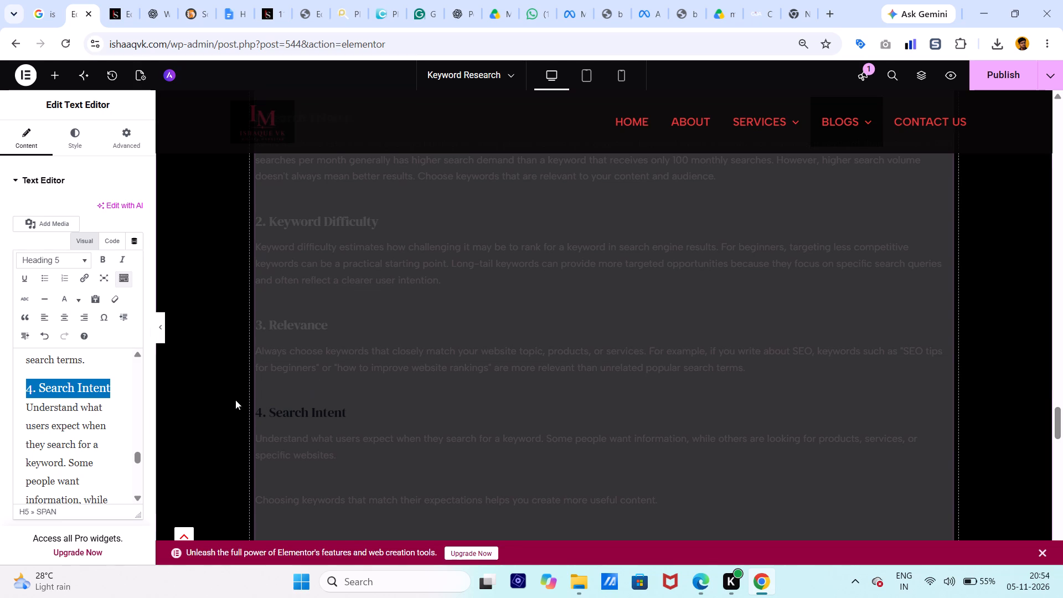
{"action": "left_click", "coordinate": [244, 383]}
{"action": "scroll", "coordinate": [367, 400], "scroll_direction": "up", "scroll_amount": 4}
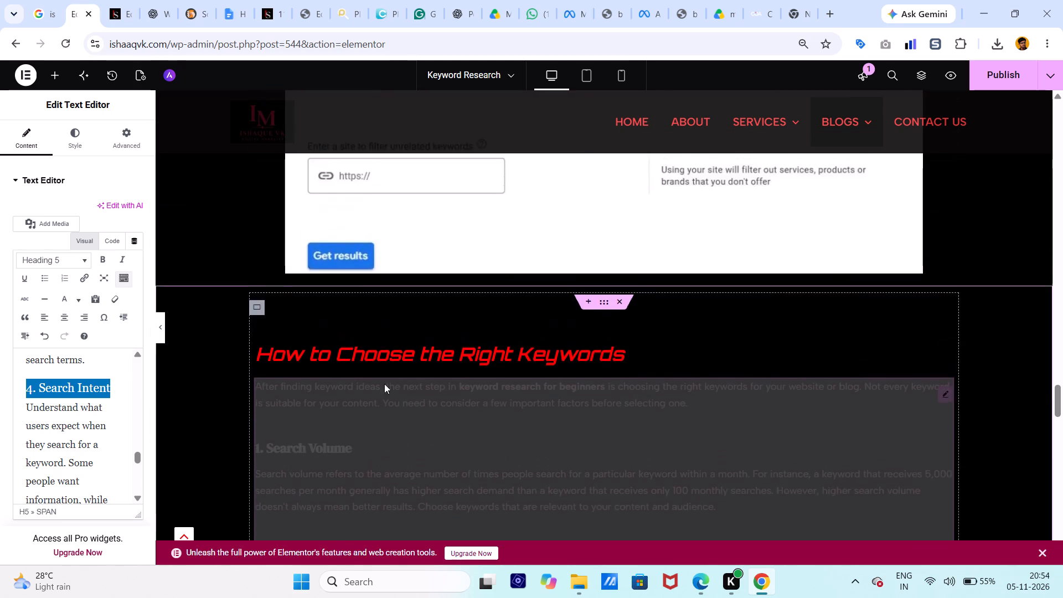
{"action": "left_click", "coordinate": [986, 81]}
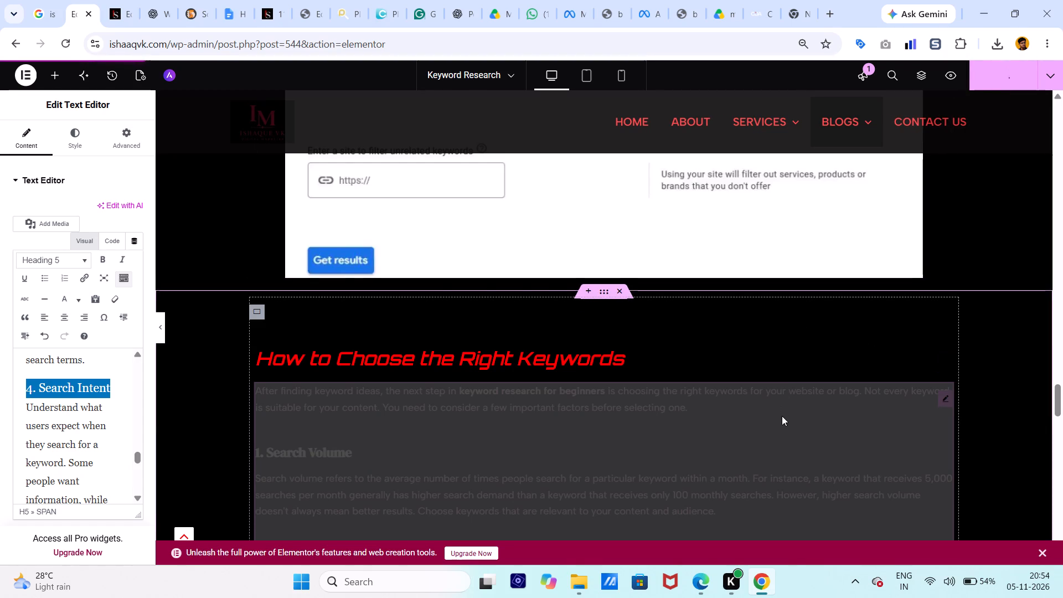
{"action": "scroll", "coordinate": [782, 416], "scroll_direction": "down", "scroll_amount": 3}
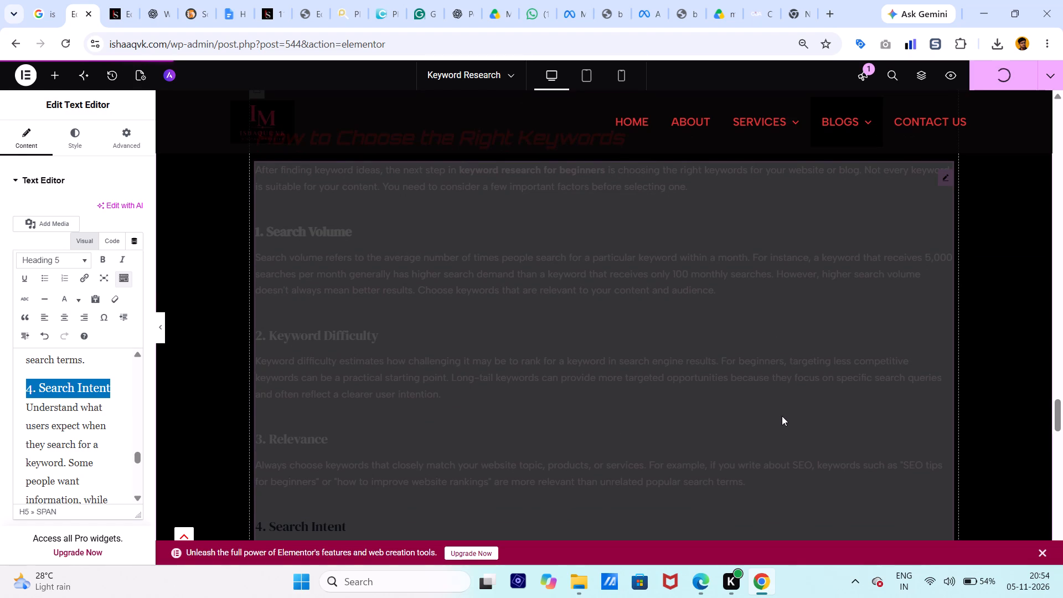
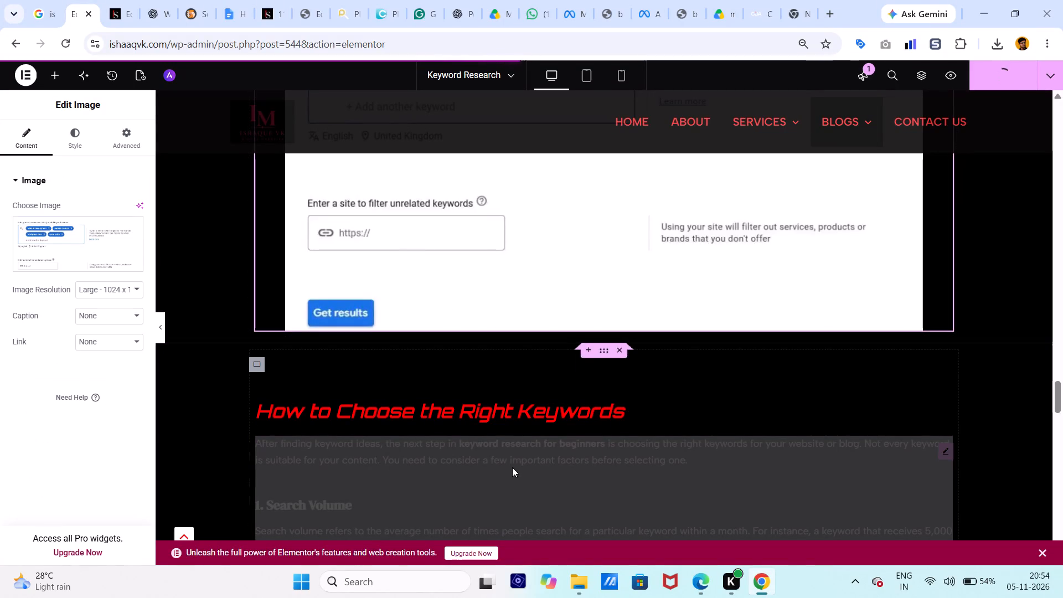
Delete the duplicate "Discover new keywords" image below the "How to Choose the Right Keywords" text.
{"action": "left_click", "coordinate": [484, 412]}
{"action": "scroll", "coordinate": [484, 412], "scroll_direction": "down", "scroll_amount": 1}
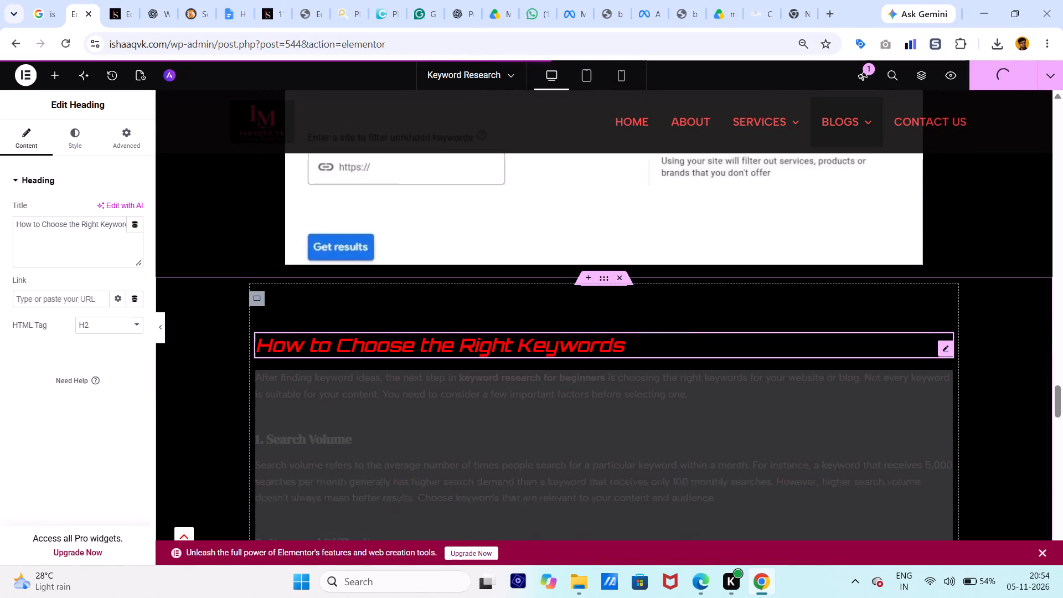
{"action": "scroll", "coordinate": [484, 412], "scroll_direction": "down", "scroll_amount": 1}
{"action": "left_click", "coordinate": [499, 457]}
{"action": "scroll", "coordinate": [499, 457], "scroll_direction": "down", "scroll_amount": 1}
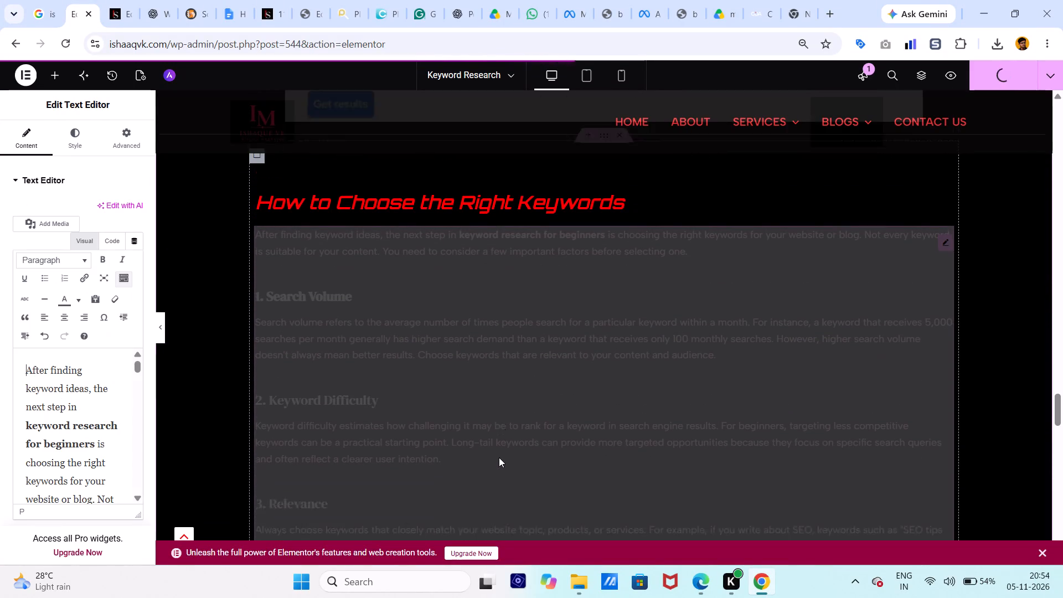
{"action": "scroll", "coordinate": [499, 457], "scroll_direction": "down", "scroll_amount": 3}
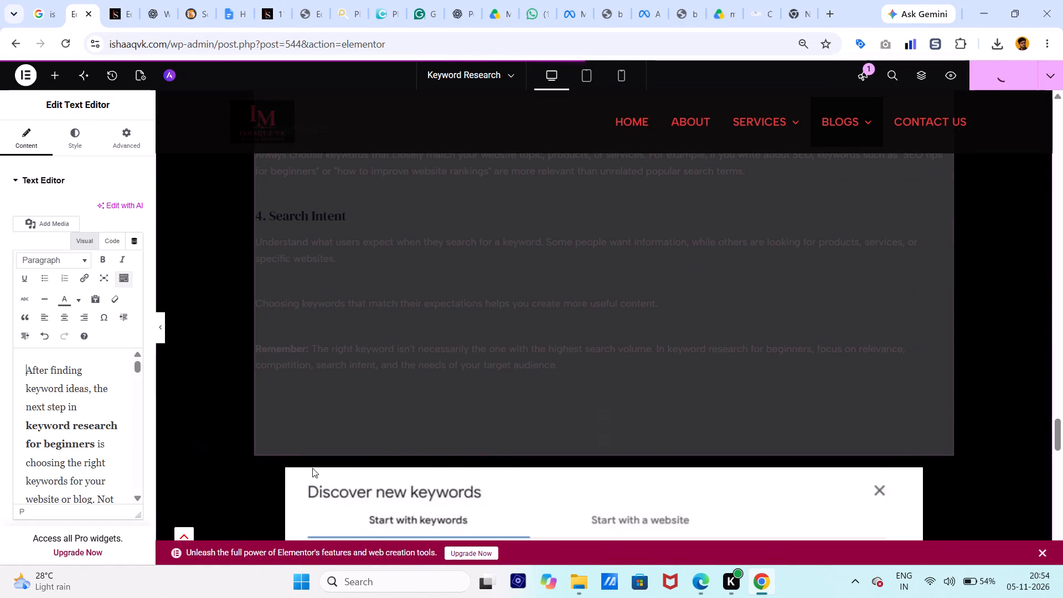
{"action": "left_click", "coordinate": [434, 512]}
{"action": "key", "text": "Delete"}
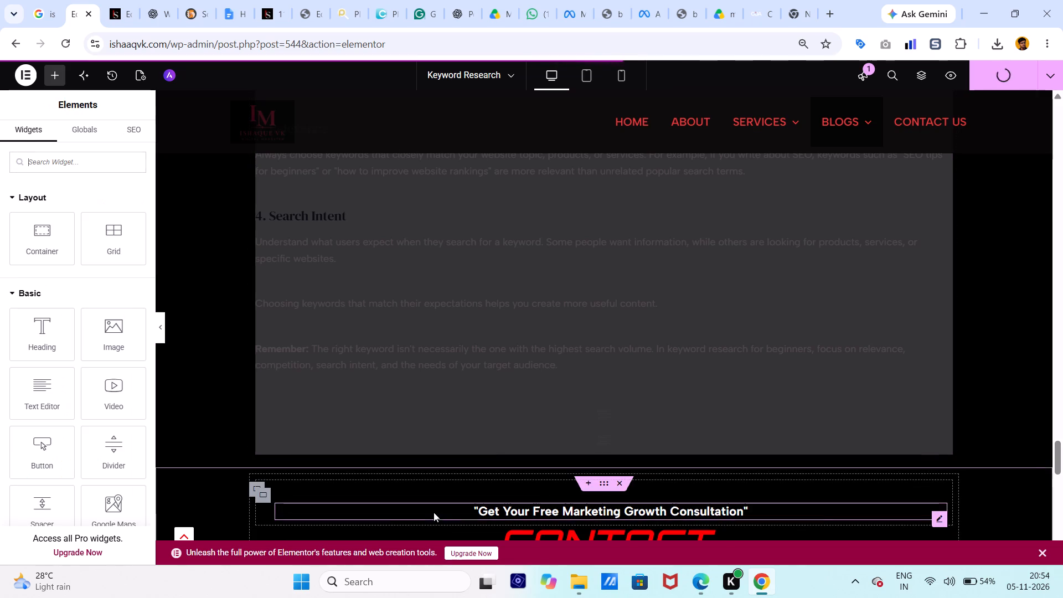
Remove the bold formatting from the "For example, someone who wants to learn about SEO might search for:" subheading under "What Is Keyword Research?".
{"action": "scroll", "coordinate": [419, 298], "scroll_direction": "up", "scroll_amount": 8}
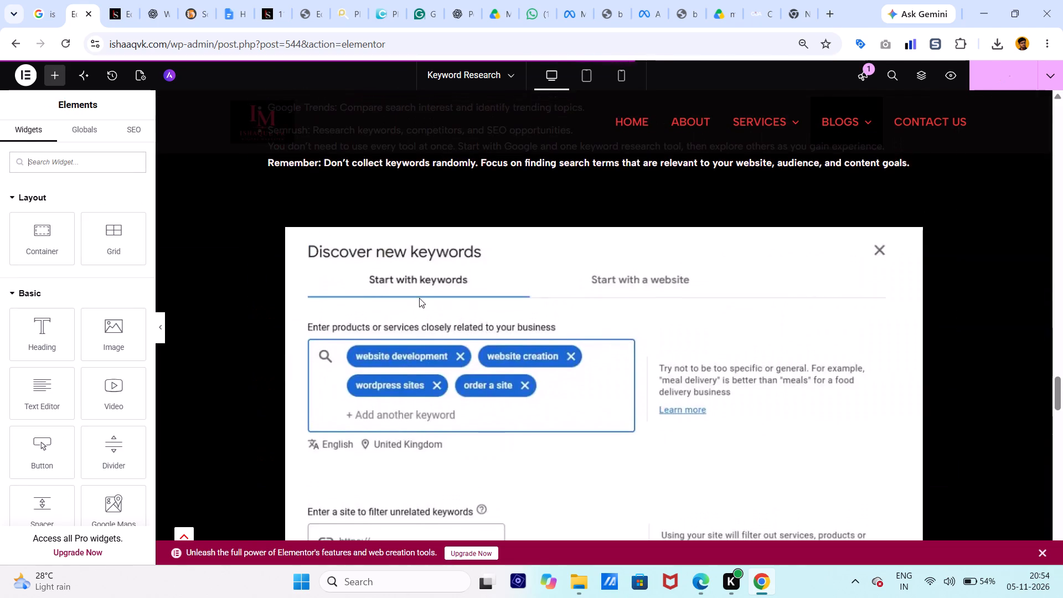
{"action": "scroll", "coordinate": [419, 298], "scroll_direction": "up", "scroll_amount": 6}
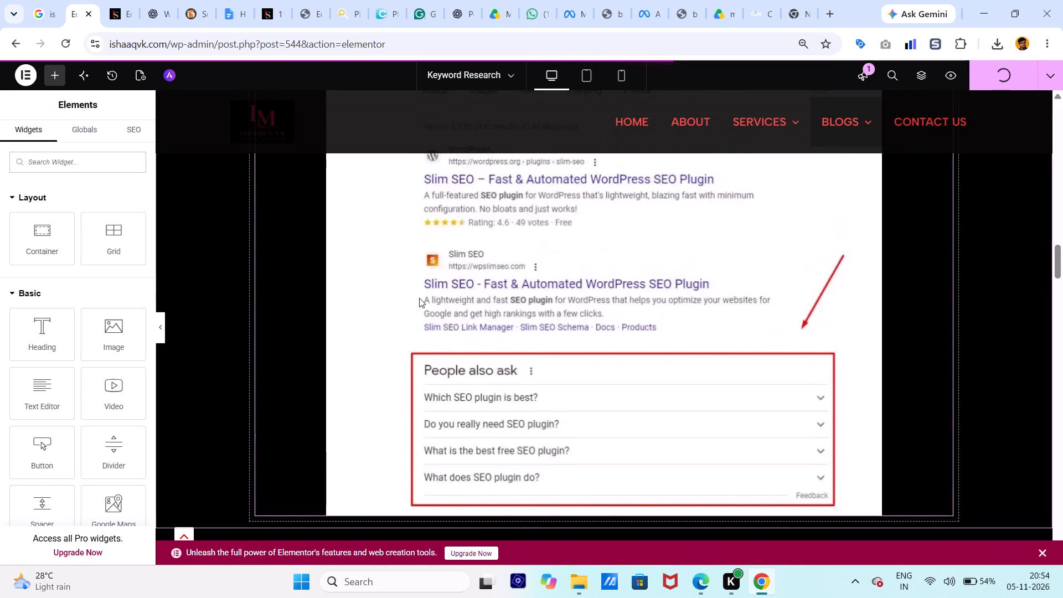
{"action": "scroll", "coordinate": [419, 298], "scroll_direction": "up", "scroll_amount": 9}
{"action": "scroll", "coordinate": [419, 298], "scroll_direction": "down", "scroll_amount": 2}
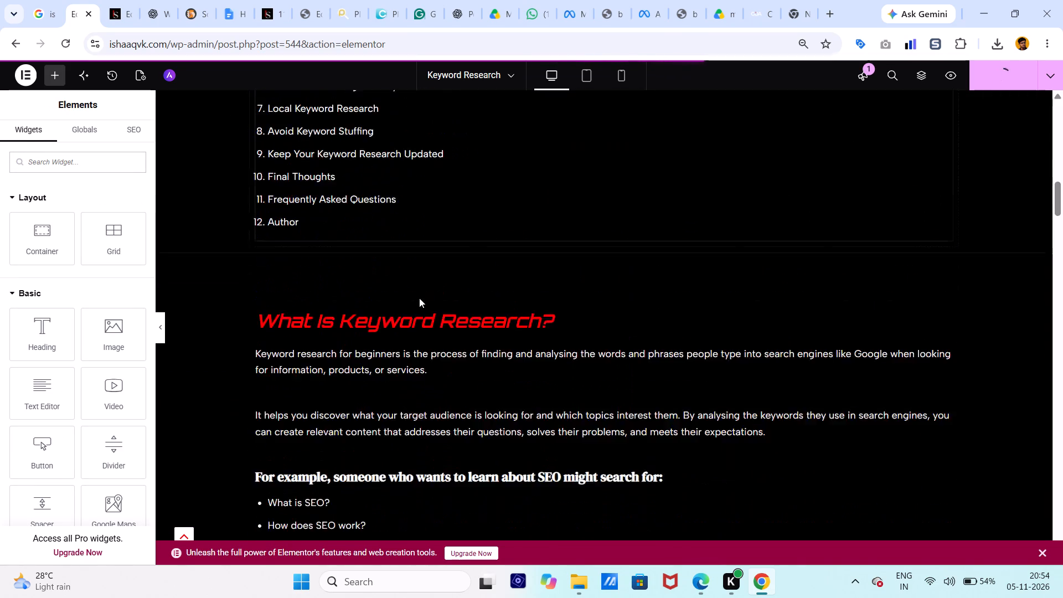
{"action": "scroll", "coordinate": [419, 298], "scroll_direction": "down", "scroll_amount": 2}
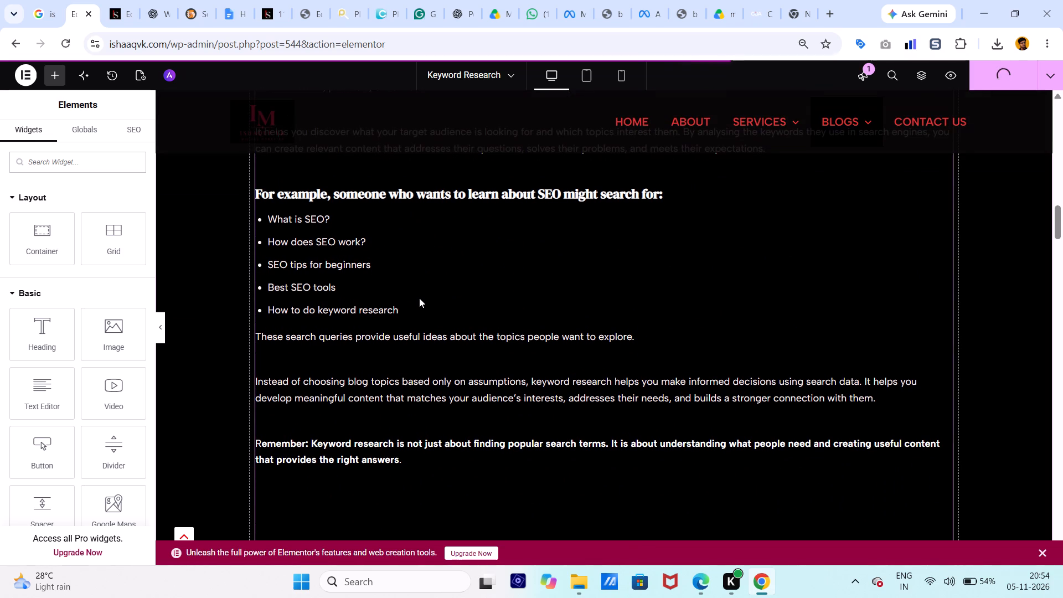
{"action": "scroll", "coordinate": [419, 298], "scroll_direction": "up", "scroll_amount": 6}
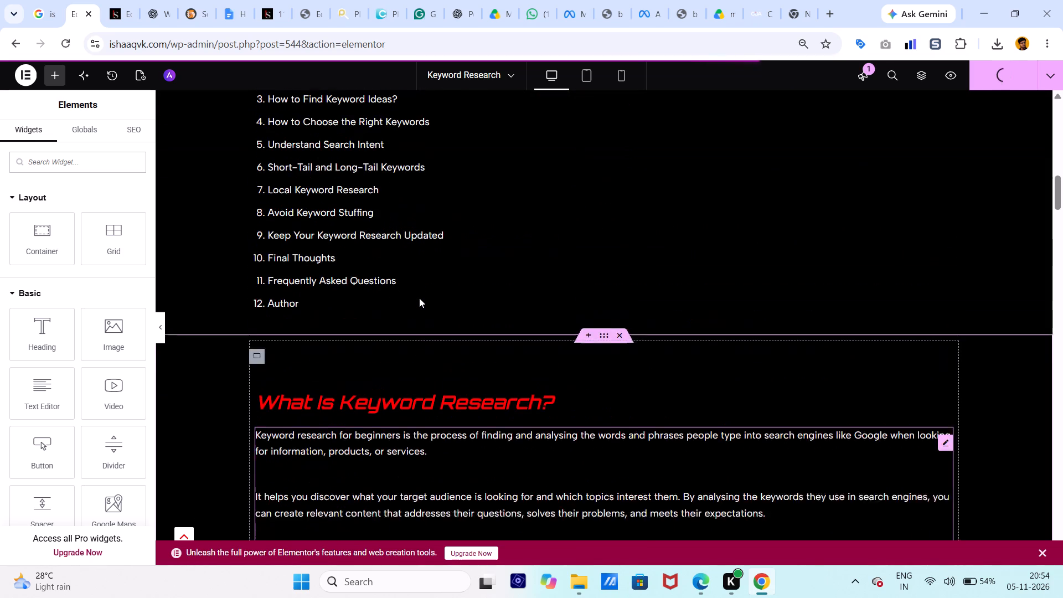
{"action": "scroll", "coordinate": [419, 298], "scroll_direction": "down", "scroll_amount": 2}
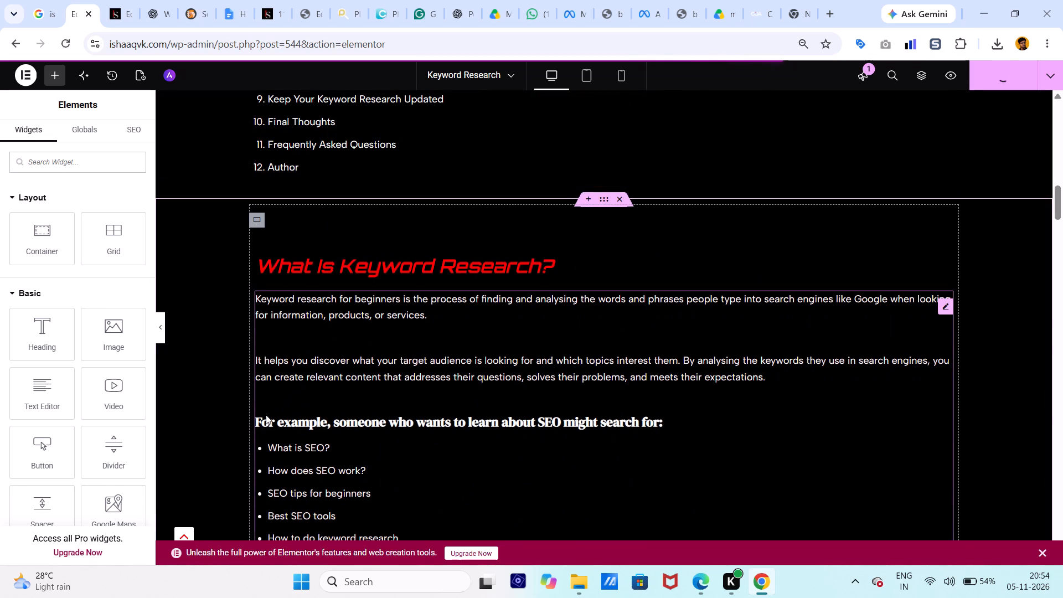
{"action": "left_click_drag", "start_coordinate": [258, 419], "coordinate": [205, 445]}
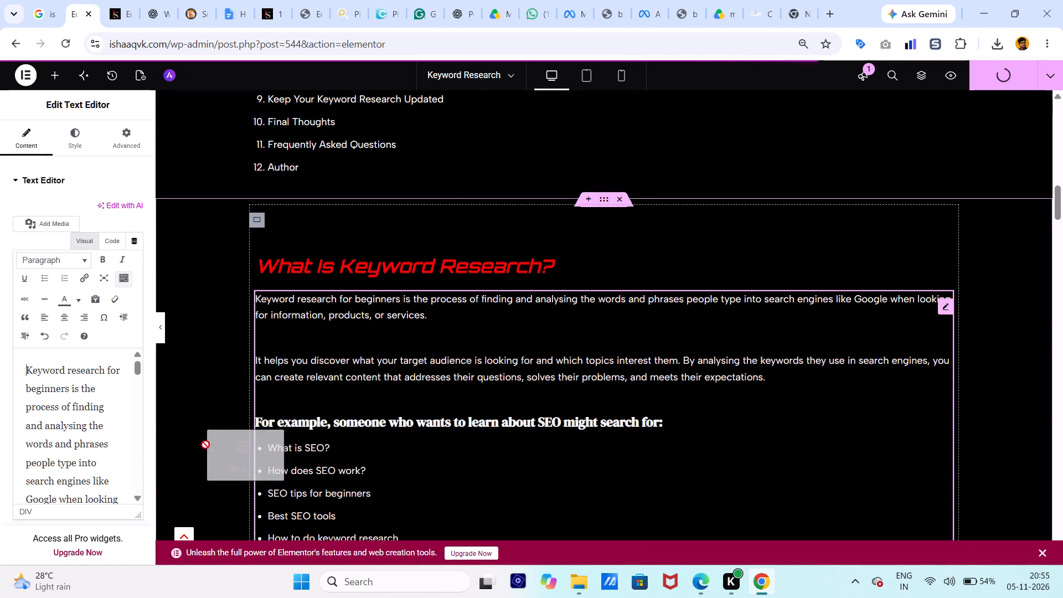
{"action": "left_click_drag", "start_coordinate": [205, 445], "coordinate": [109, 435]}
{"action": "left_click", "coordinate": [260, 416]}
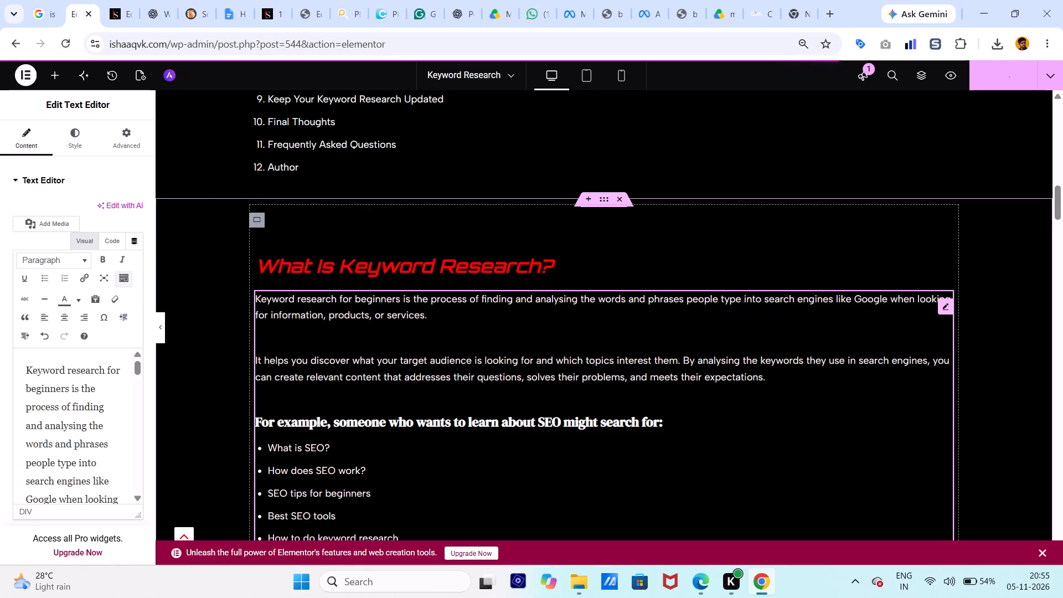
{"action": "left_click_drag", "start_coordinate": [257, 418], "coordinate": [596, 410]}
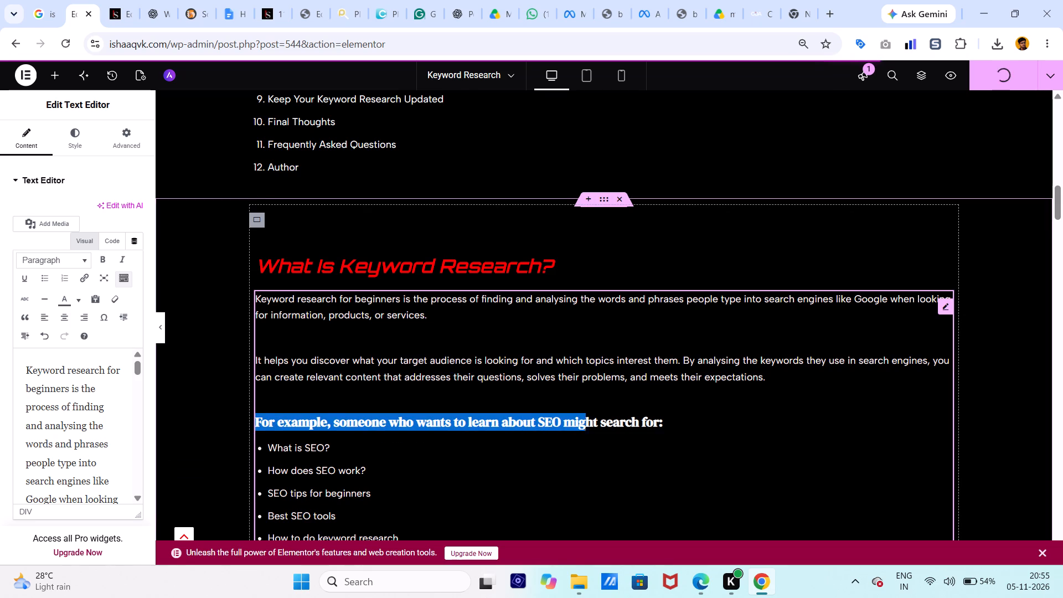
{"action": "left_click_drag", "start_coordinate": [596, 410], "coordinate": [683, 410]}
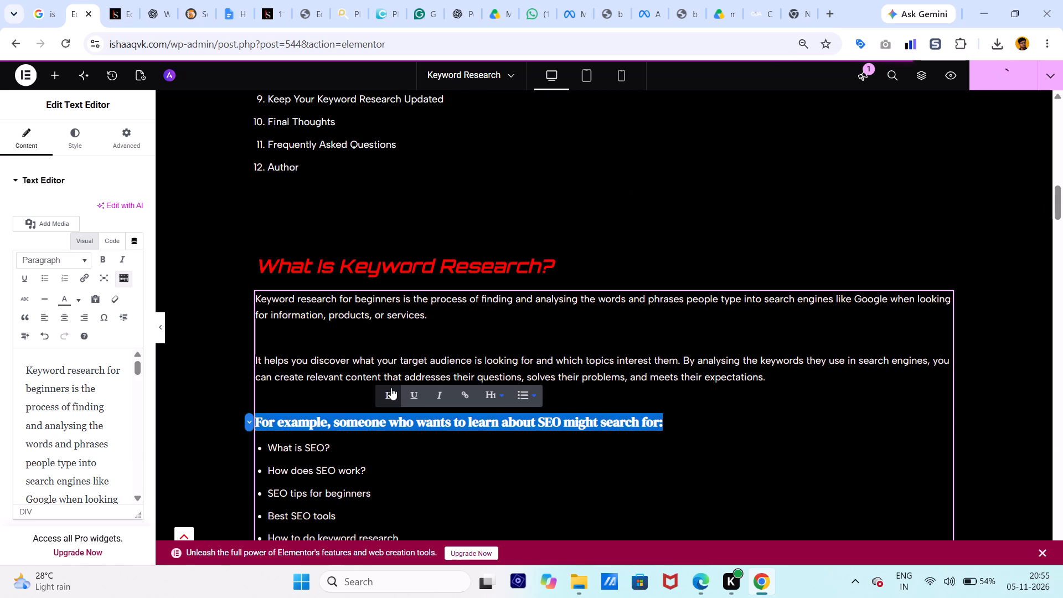
{"action": "left_click", "coordinate": [393, 394]}
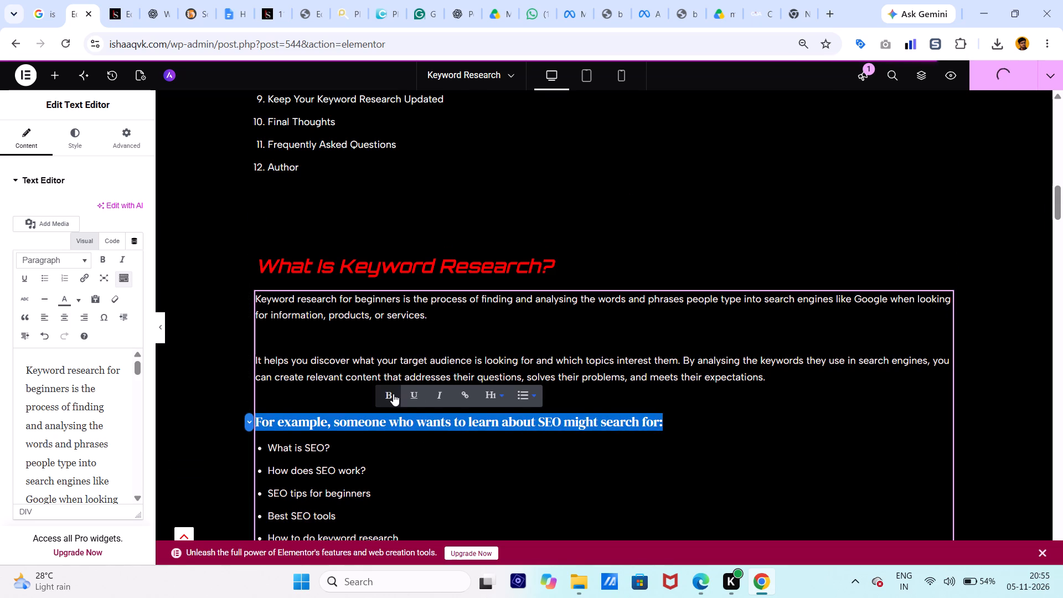
{"action": "left_click", "coordinate": [446, 487]}
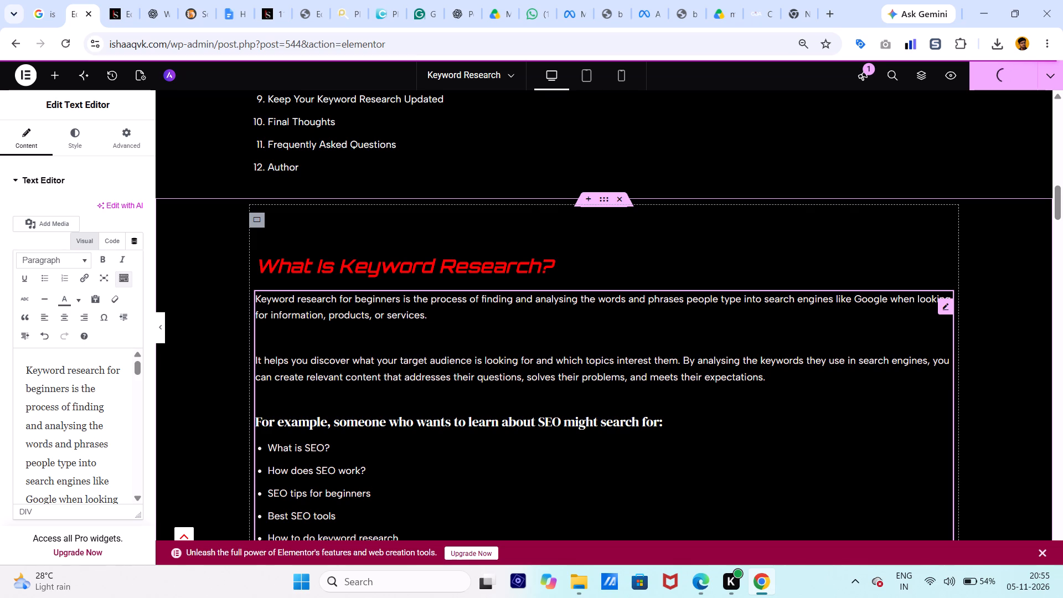
Review the subheading formatting and text from the "What Is Keyword Research?" section through the "How to Choose the Right Keywords" section.
{"action": "scroll", "coordinate": [587, 465], "scroll_direction": "down", "scroll_amount": 6}
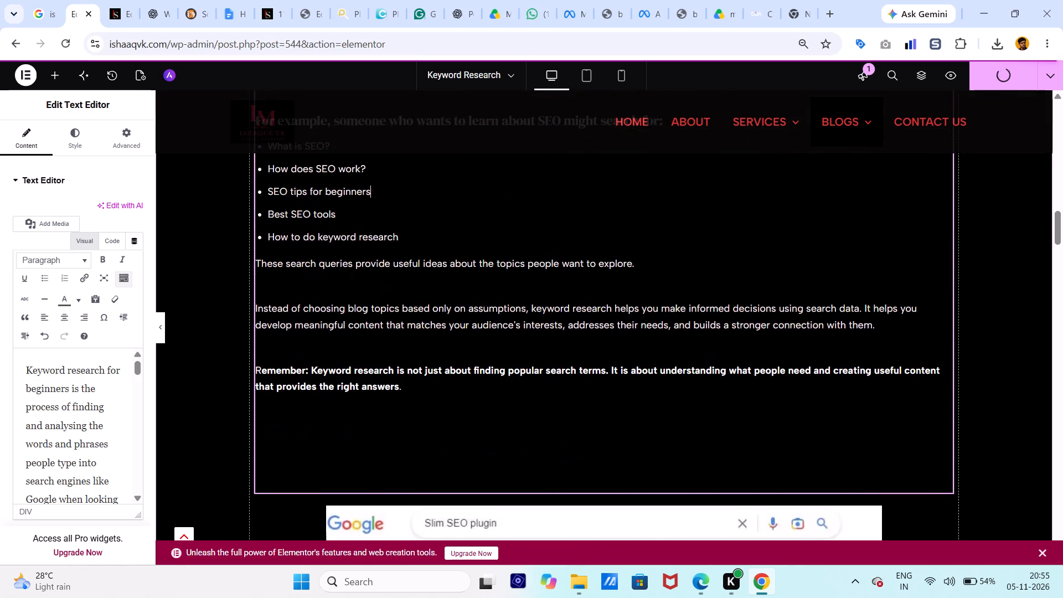
{"action": "scroll", "coordinate": [587, 465], "scroll_direction": "down", "scroll_amount": 8}
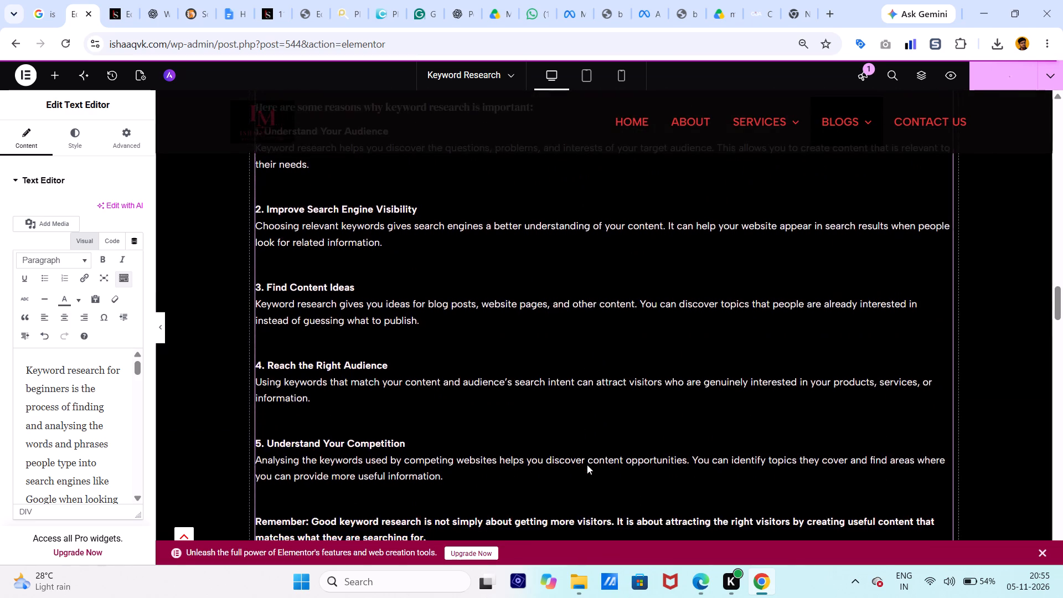
{"action": "scroll", "coordinate": [587, 465], "scroll_direction": "down", "scroll_amount": 2}
{"action": "scroll", "coordinate": [587, 465], "scroll_direction": "up", "scroll_amount": 4}
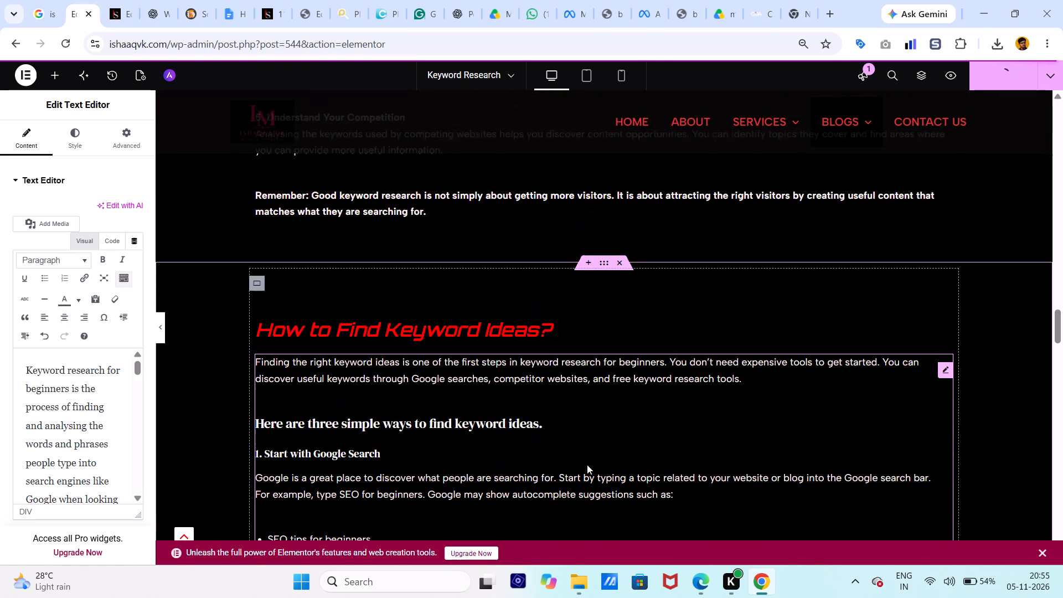
{"action": "scroll", "coordinate": [587, 465], "scroll_direction": "up", "scroll_amount": 1}
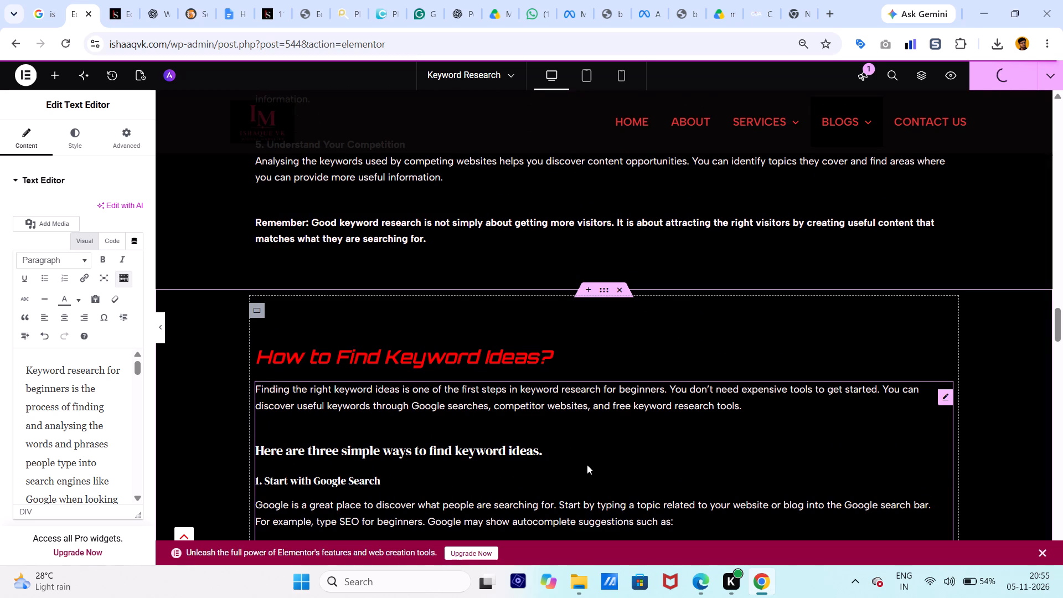
{"action": "scroll", "coordinate": [587, 465], "scroll_direction": "down", "scroll_amount": 7}
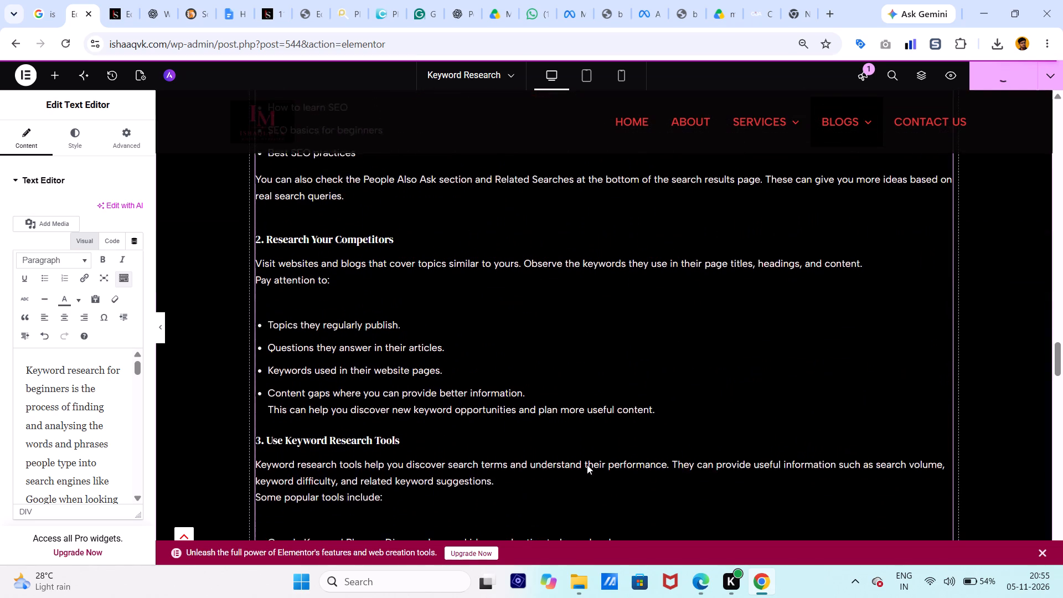
{"action": "scroll", "coordinate": [587, 465], "scroll_direction": "down", "scroll_amount": 8}
{"action": "scroll", "coordinate": [587, 465], "scroll_direction": "up", "scroll_amount": 2}
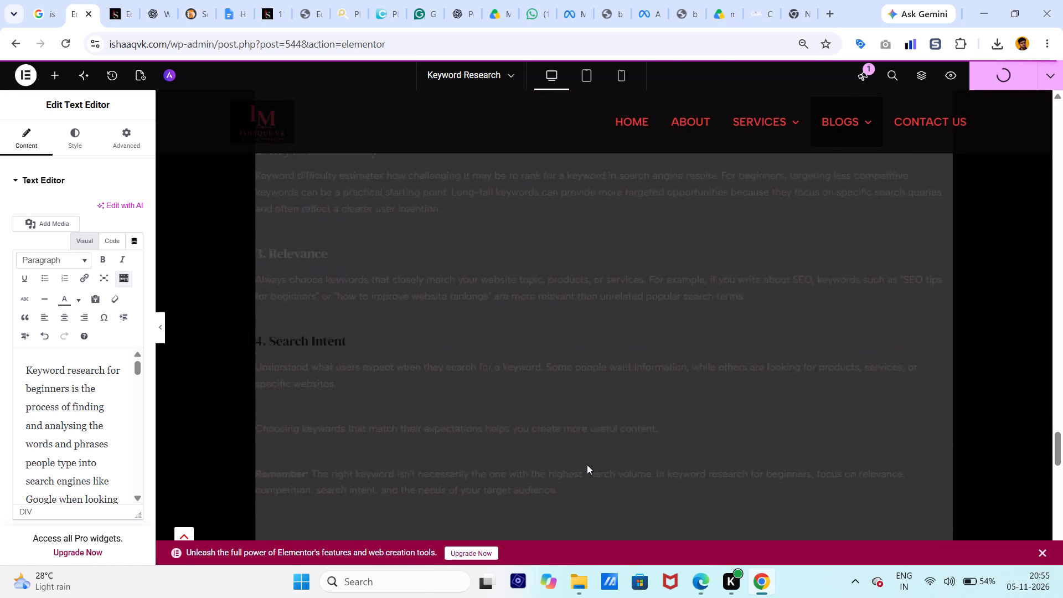
{"action": "scroll", "coordinate": [587, 465], "scroll_direction": "up", "scroll_amount": 2}
{"action": "left_click", "coordinate": [587, 465]}
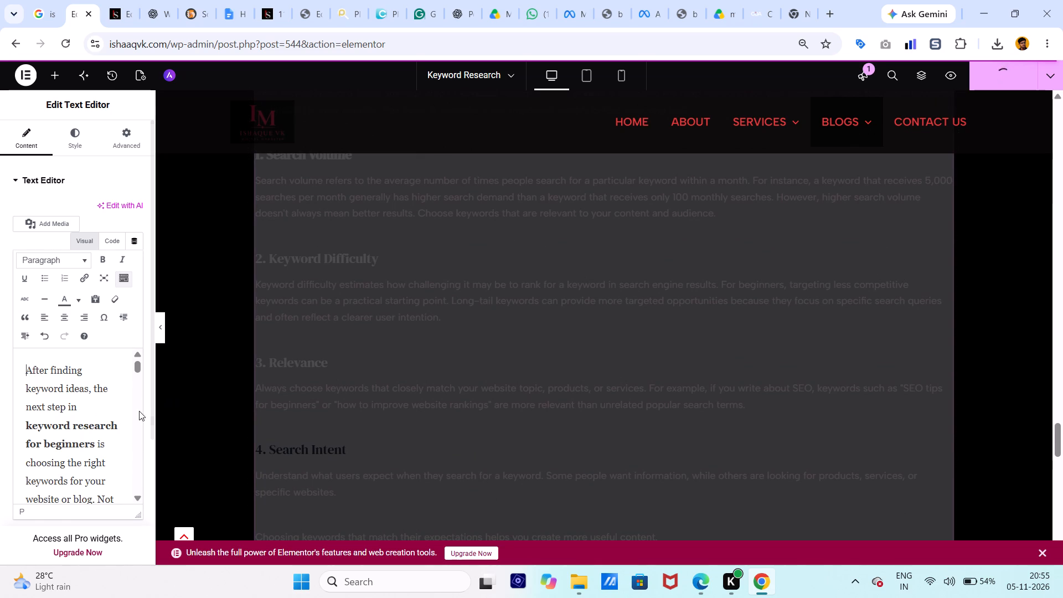
{"action": "left_click", "coordinate": [126, 417]}
Look over the whole Keyword Research post, from its sections and contact area back to the title and featured image.
{"action": "scroll", "coordinate": [342, 364], "scroll_direction": "up", "scroll_amount": 5}
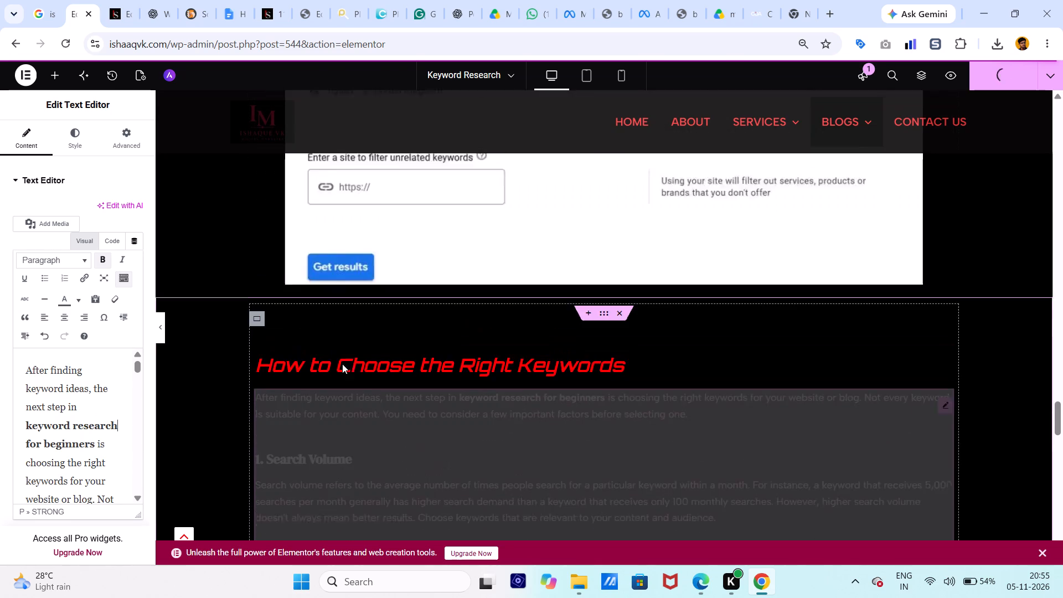
{"action": "scroll", "coordinate": [342, 364], "scroll_direction": "up", "scroll_amount": 17}
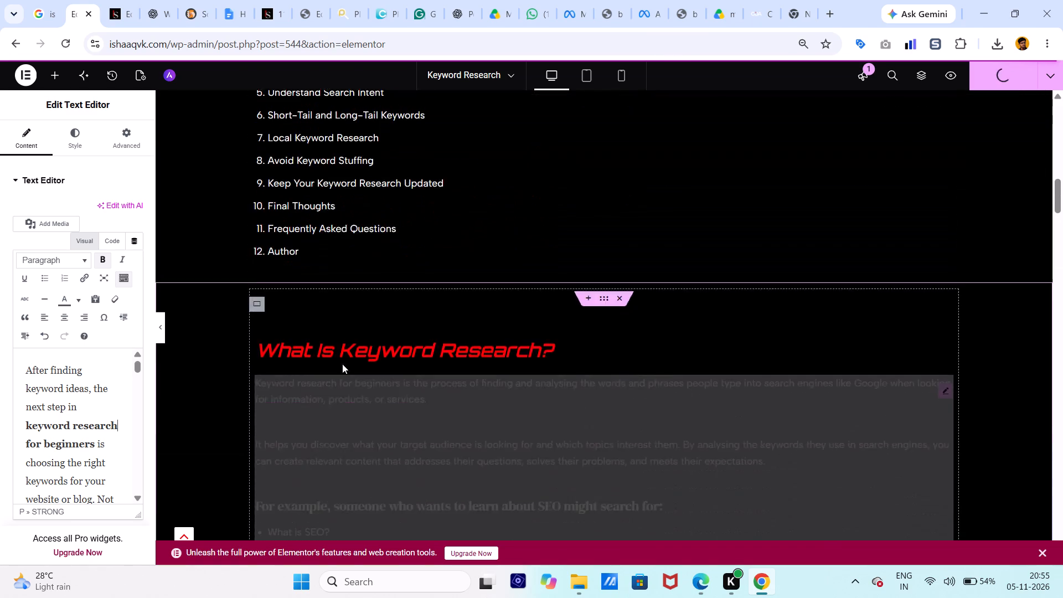
{"action": "scroll", "coordinate": [342, 364], "scroll_direction": "down", "scroll_amount": 5}
{"action": "scroll", "coordinate": [342, 364], "scroll_direction": "up", "scroll_amount": 7}
{"action": "scroll", "coordinate": [342, 364], "scroll_direction": "down", "scroll_amount": 15}
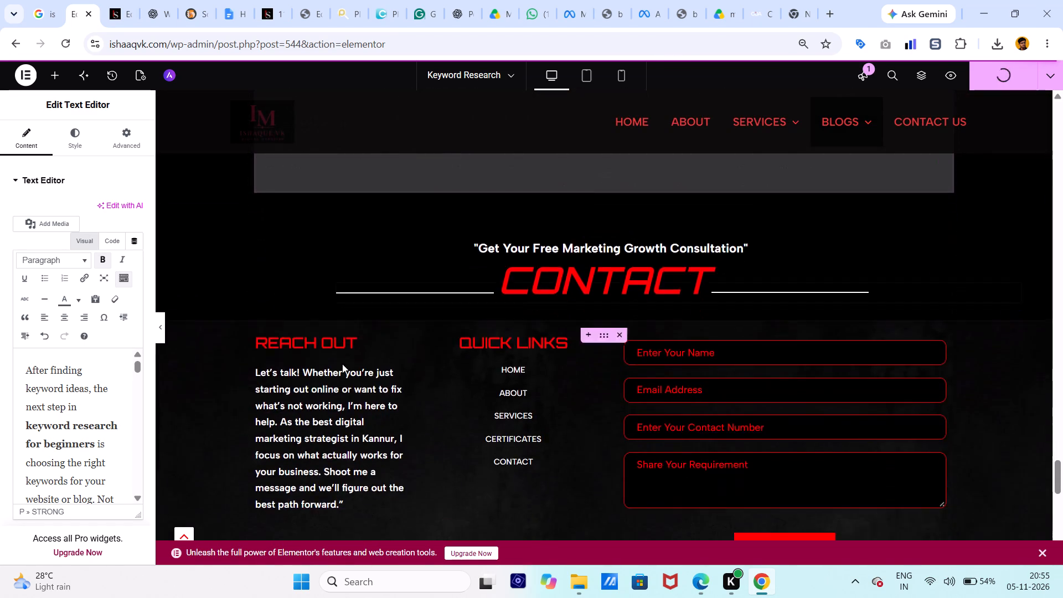
{"action": "scroll", "coordinate": [342, 364], "scroll_direction": "up", "scroll_amount": 17}
{"action": "scroll", "coordinate": [342, 364], "scroll_direction": "up", "scroll_amount": 8}
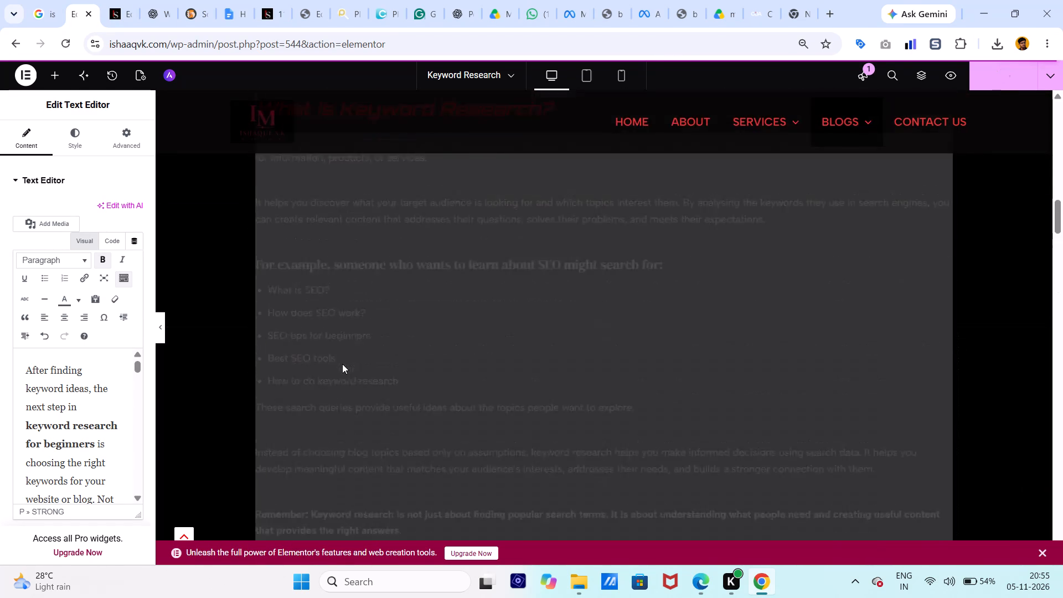
{"action": "scroll", "coordinate": [342, 364], "scroll_direction": "up", "scroll_amount": 15}
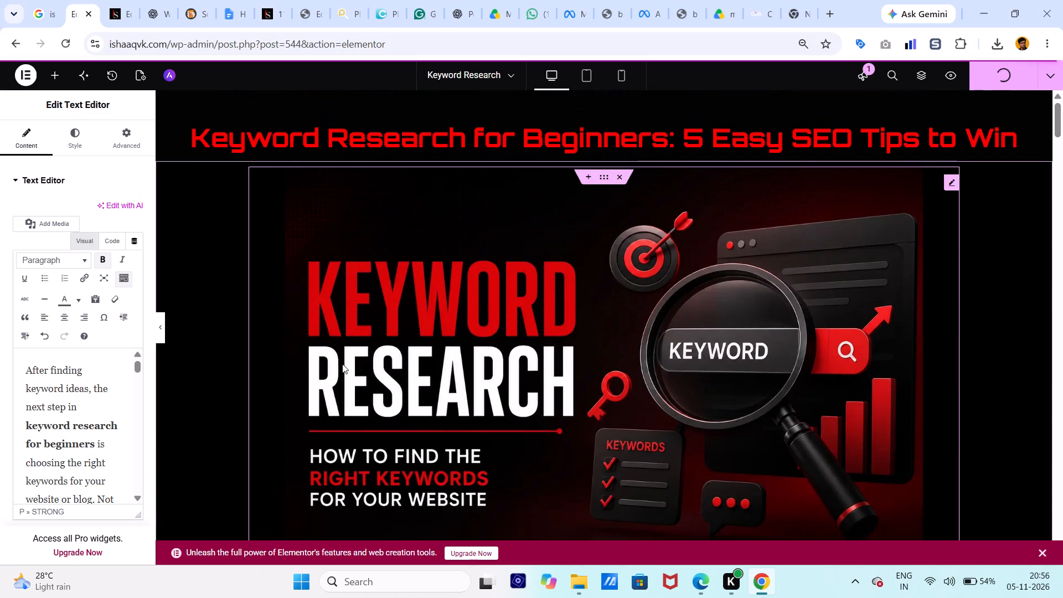
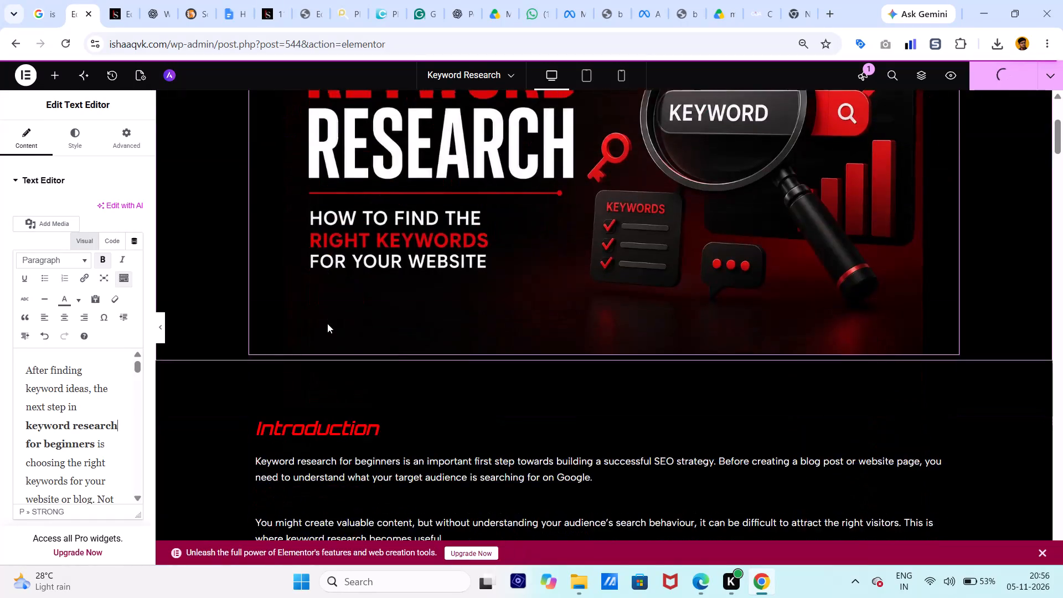
Review the Keyword Research post from the featured image through the "How to Choose the Right Keywords" section.
{"action": "scroll", "coordinate": [327, 323], "scroll_direction": "down", "scroll_amount": 5}
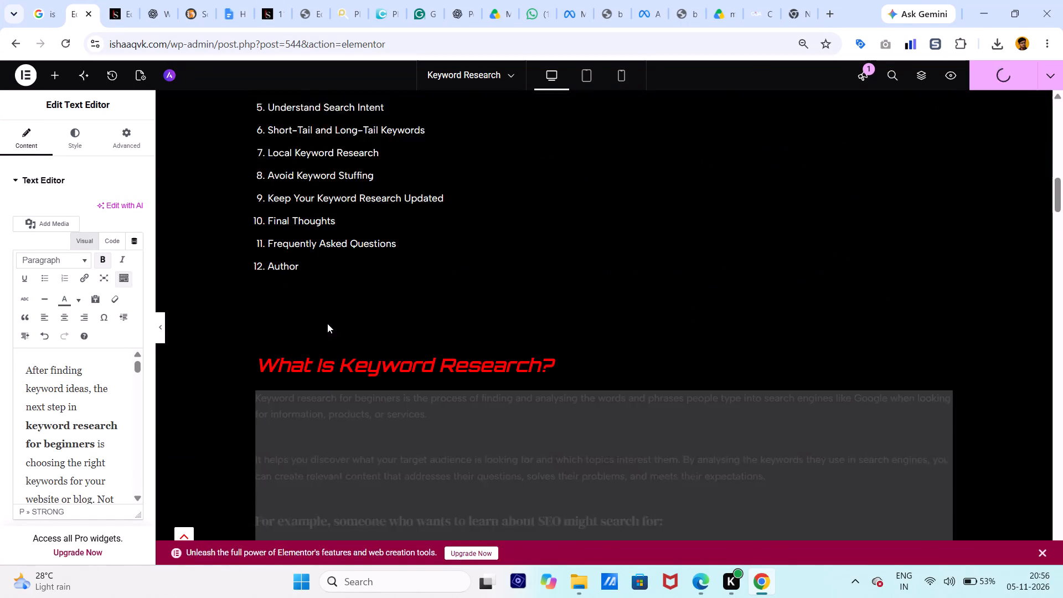
{"action": "scroll", "coordinate": [327, 323], "scroll_direction": "down", "scroll_amount": 9}
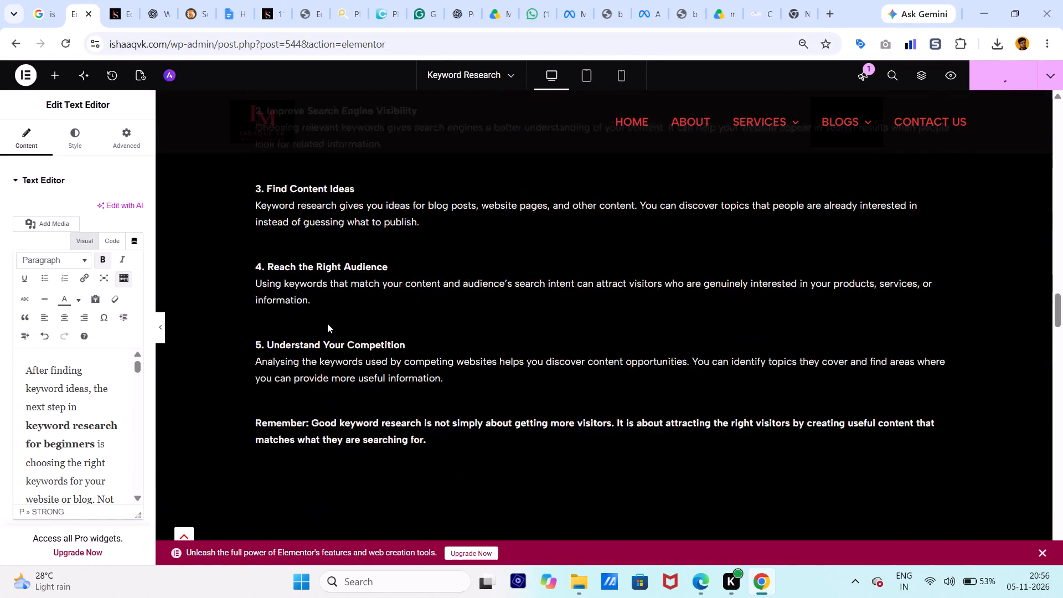
{"action": "scroll", "coordinate": [327, 323], "scroll_direction": "down", "scroll_amount": 7}
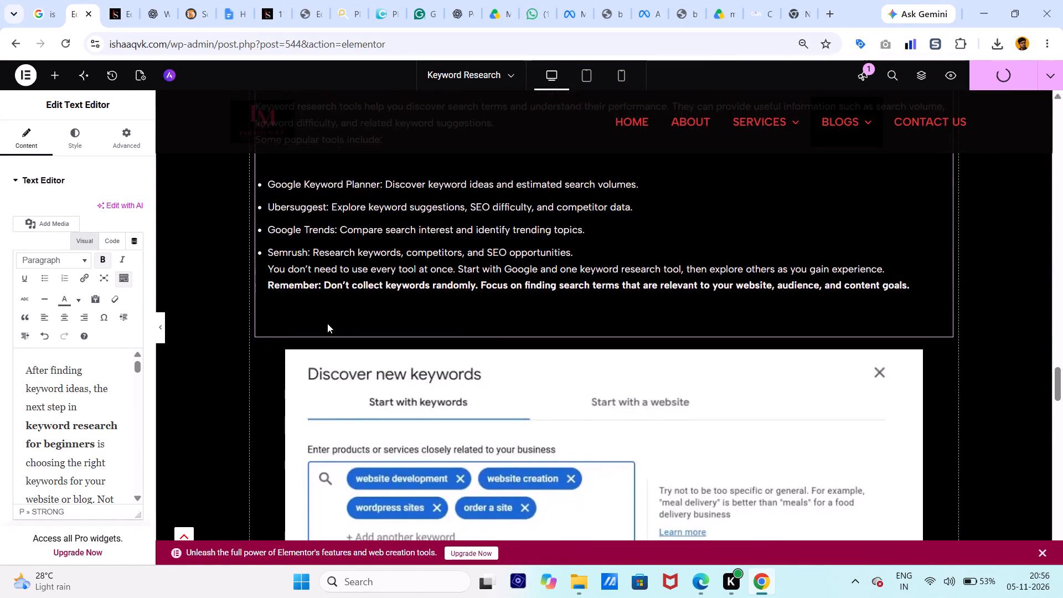
{"action": "scroll", "coordinate": [327, 323], "scroll_direction": "down", "scroll_amount": 2}
{"action": "scroll", "coordinate": [327, 323], "scroll_direction": "up", "scroll_amount": 8}
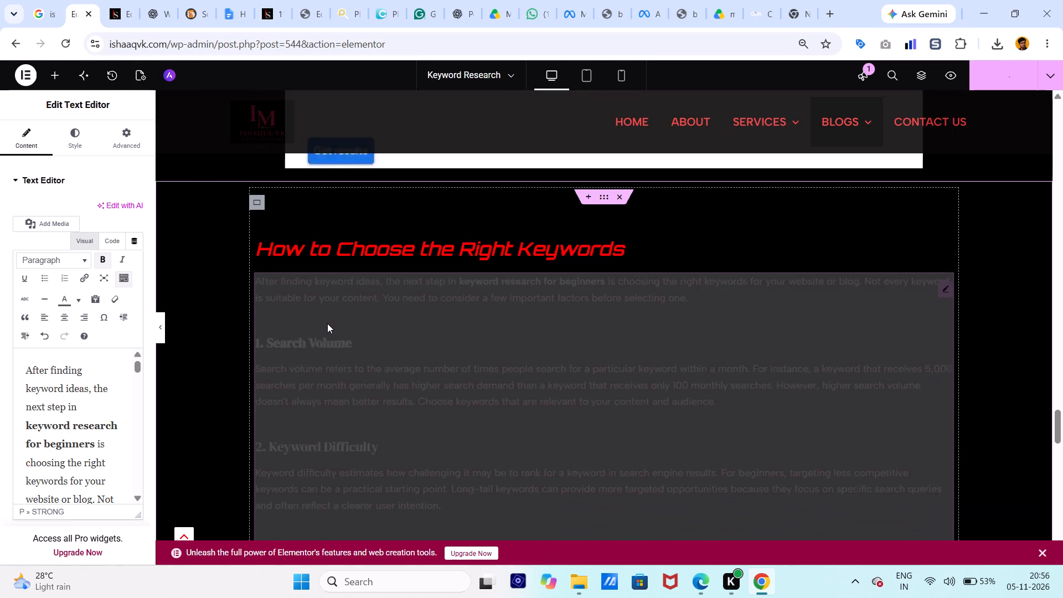
{"action": "scroll", "coordinate": [327, 323], "scroll_direction": "up", "scroll_amount": 3}
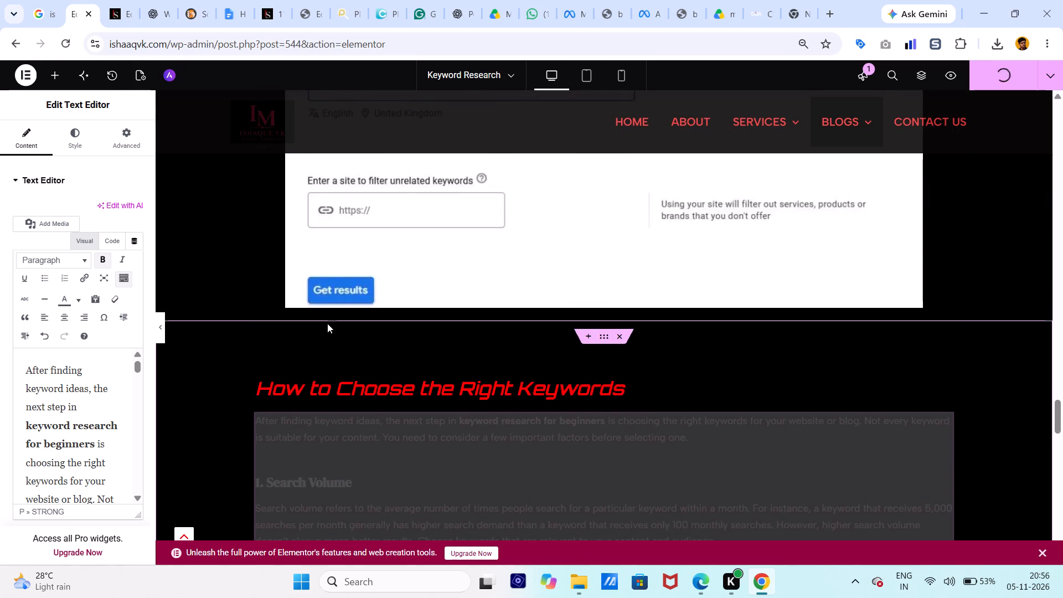
{"action": "scroll", "coordinate": [327, 323], "scroll_direction": "up", "scroll_amount": 9}
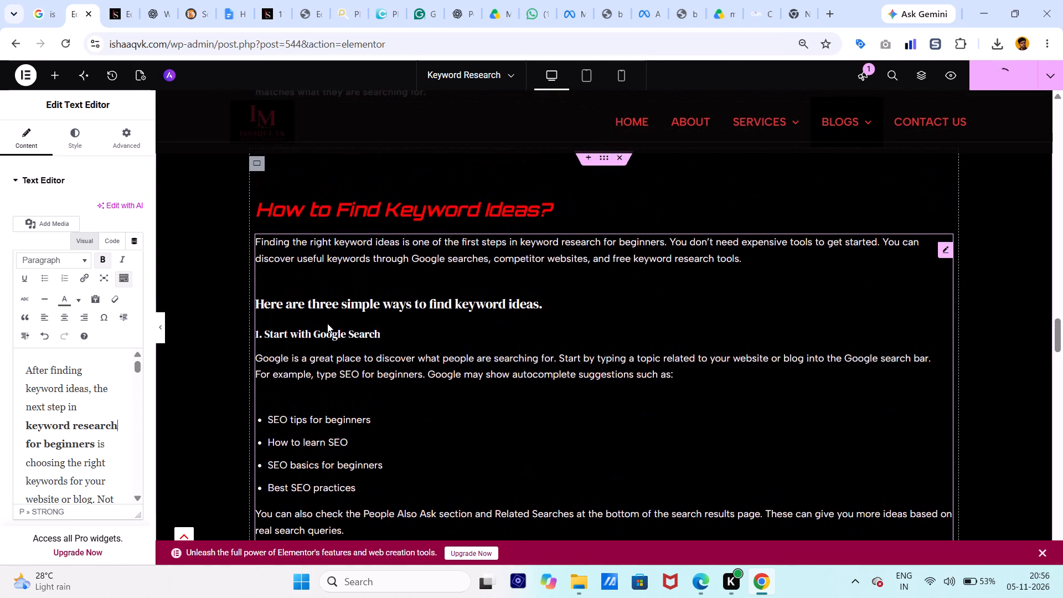
{"action": "scroll", "coordinate": [327, 323], "scroll_direction": "down", "scroll_amount": 10}
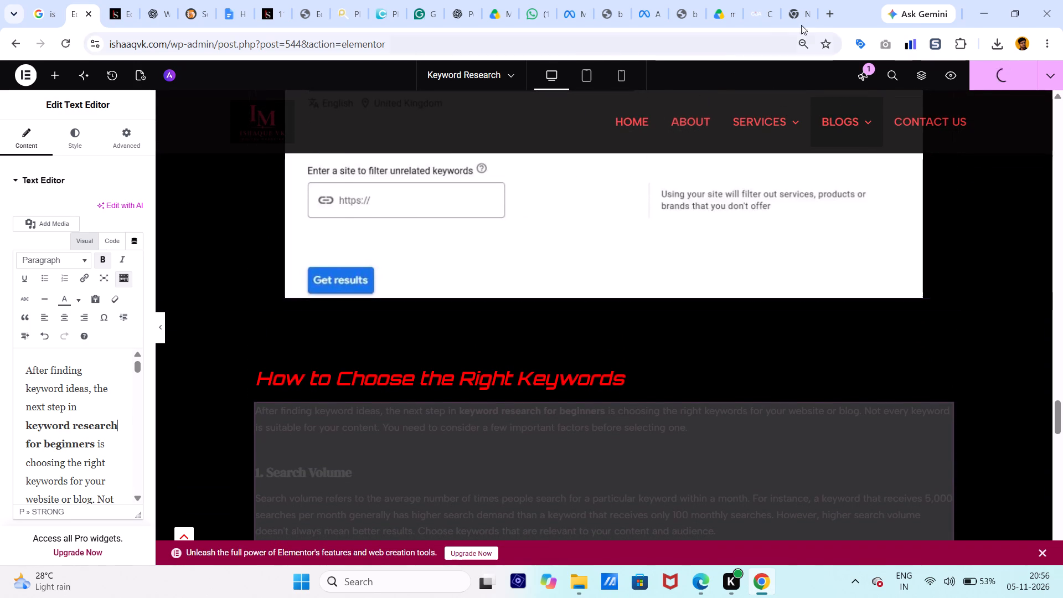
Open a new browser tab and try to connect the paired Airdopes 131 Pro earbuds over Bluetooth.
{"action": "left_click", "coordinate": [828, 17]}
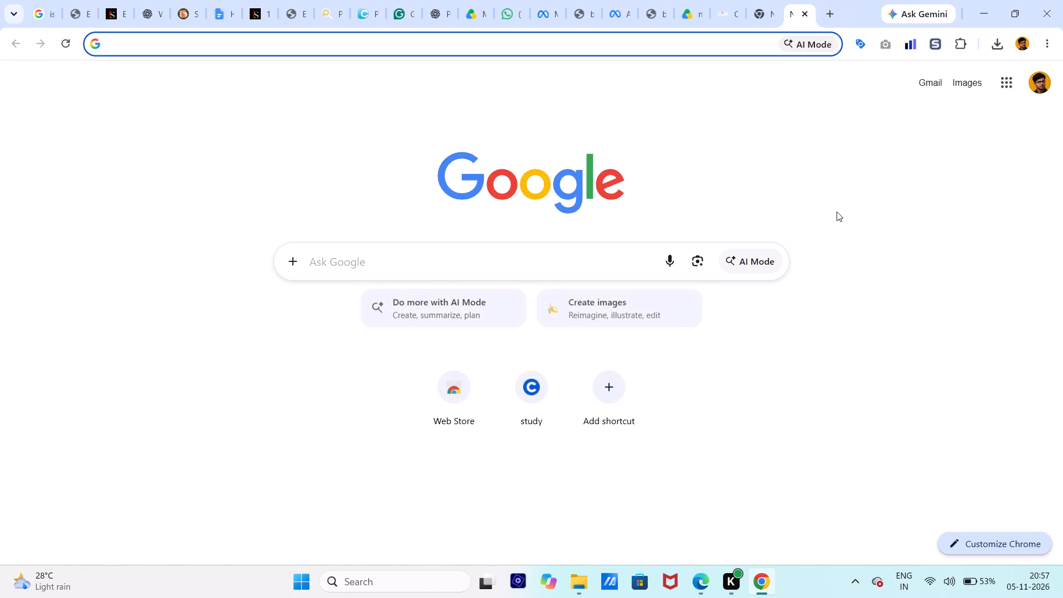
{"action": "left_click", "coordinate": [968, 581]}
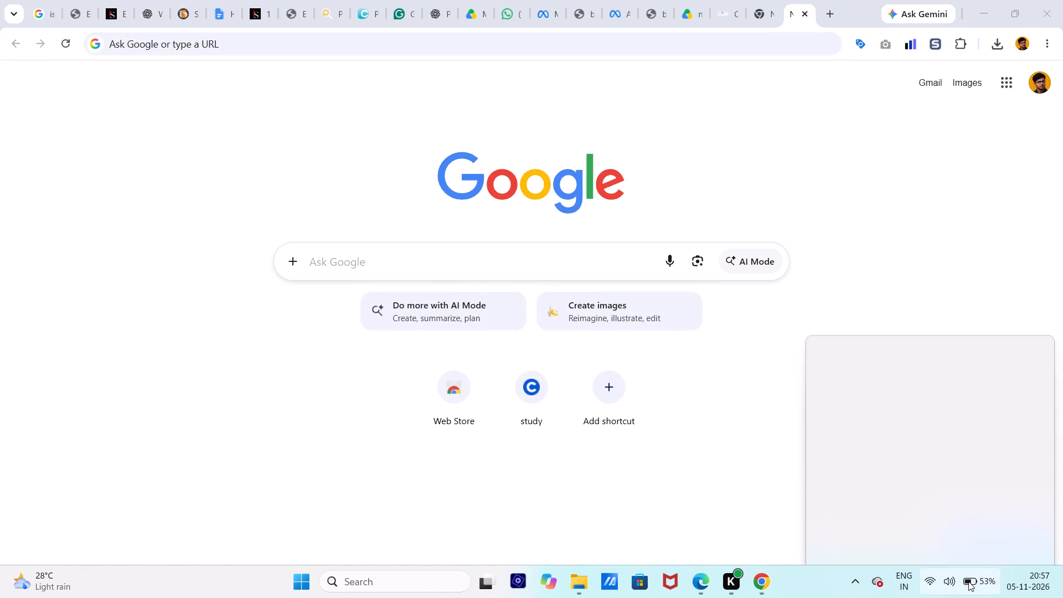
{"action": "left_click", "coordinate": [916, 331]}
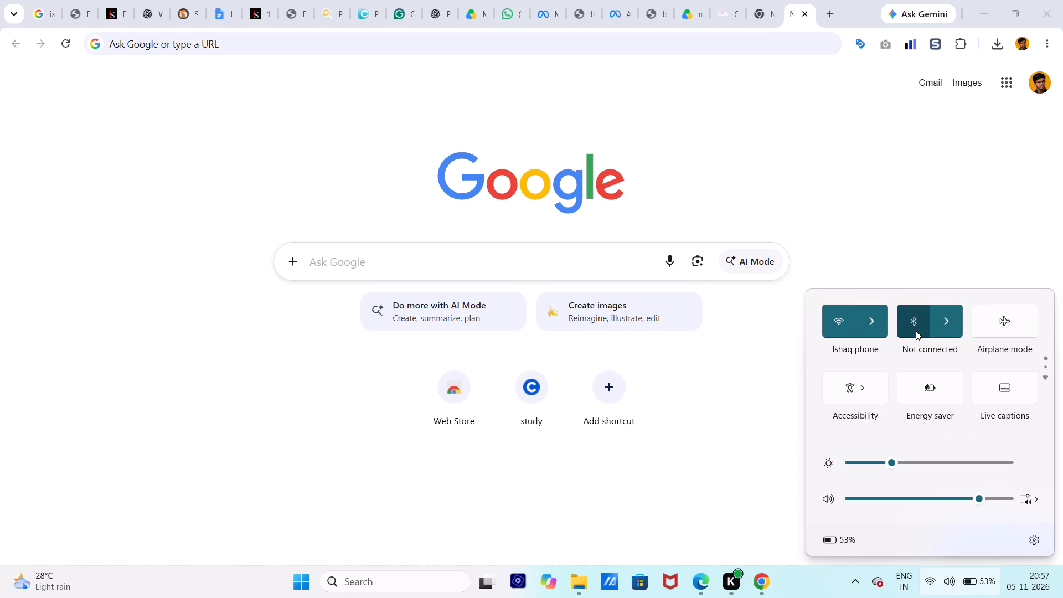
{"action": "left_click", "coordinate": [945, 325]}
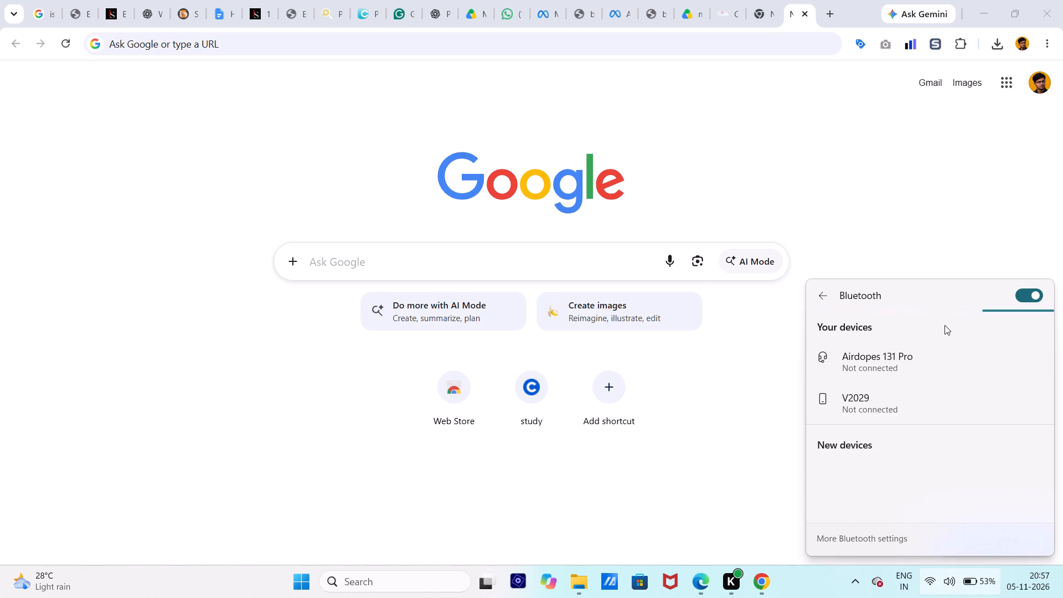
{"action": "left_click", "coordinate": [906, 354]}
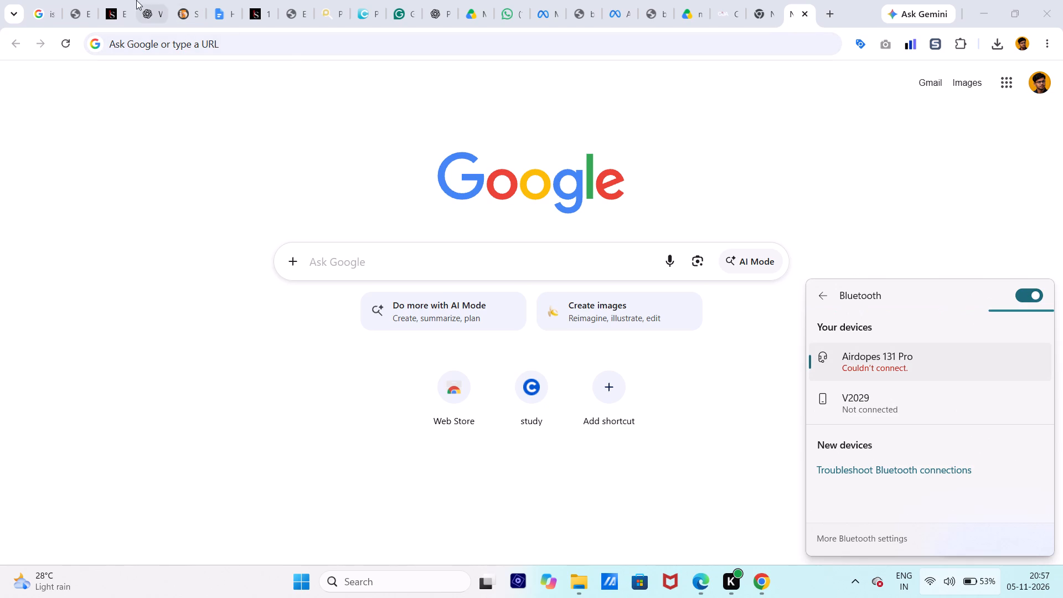
Return to the Elementor post and join the "Choosing keywords that match their expectations" sentence to the preceding paragraph under "4. Search Intent".
{"action": "left_click", "coordinate": [71, 4]}
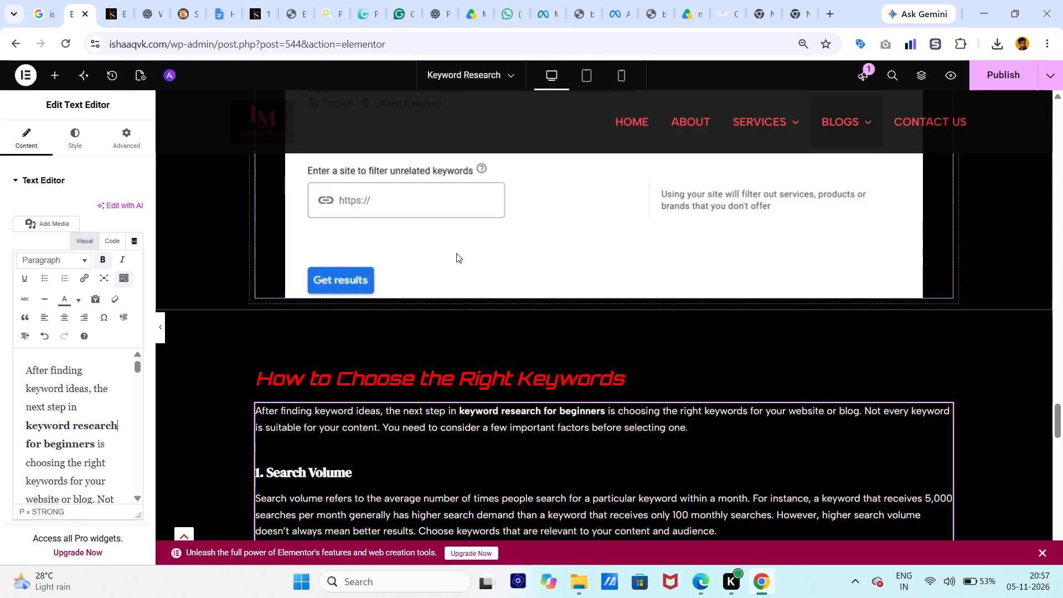
{"action": "scroll", "coordinate": [601, 339], "scroll_direction": "down", "scroll_amount": 5}
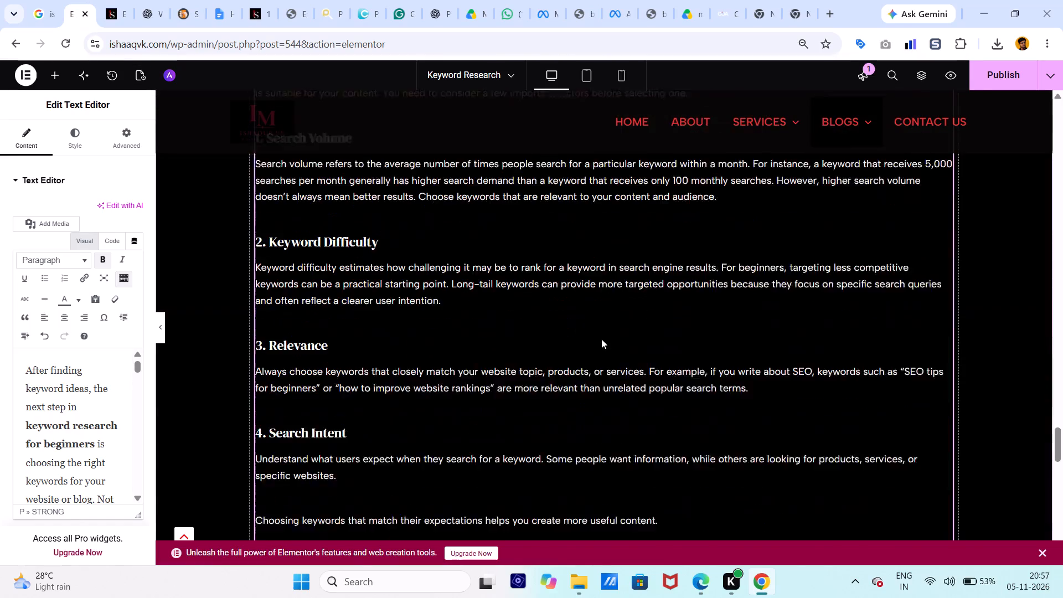
{"action": "scroll", "coordinate": [601, 339], "scroll_direction": "down", "scroll_amount": 5}
{"action": "scroll", "coordinate": [601, 339], "scroll_direction": "up", "scroll_amount": 7}
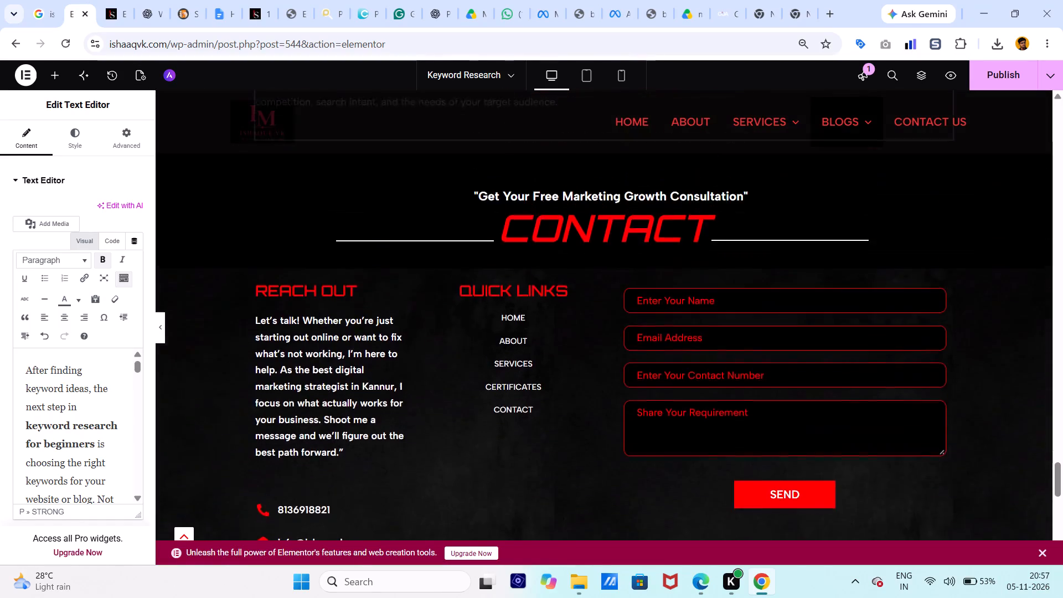
{"action": "scroll", "coordinate": [601, 339], "scroll_direction": "up", "scroll_amount": 5}
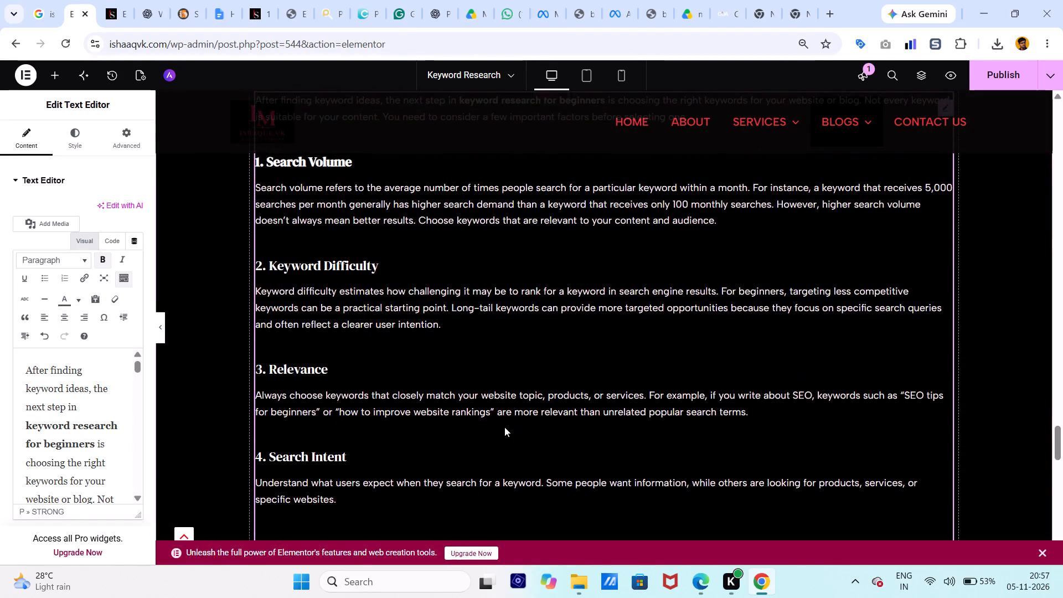
{"action": "scroll", "coordinate": [504, 427], "scroll_direction": "down", "scroll_amount": 3}
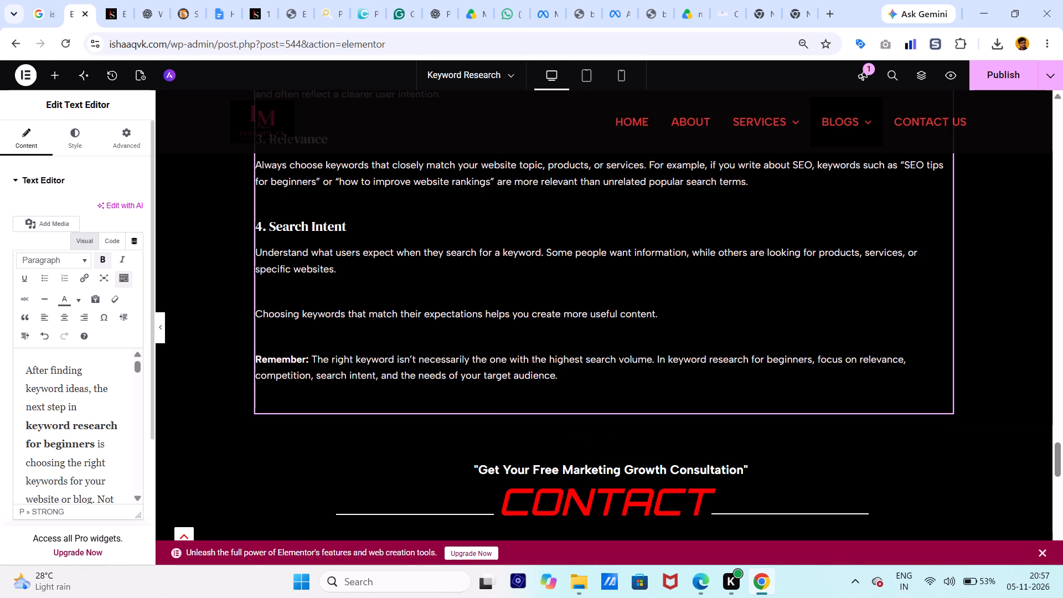
{"action": "scroll", "coordinate": [76, 440], "scroll_direction": "down", "scroll_amount": 4}
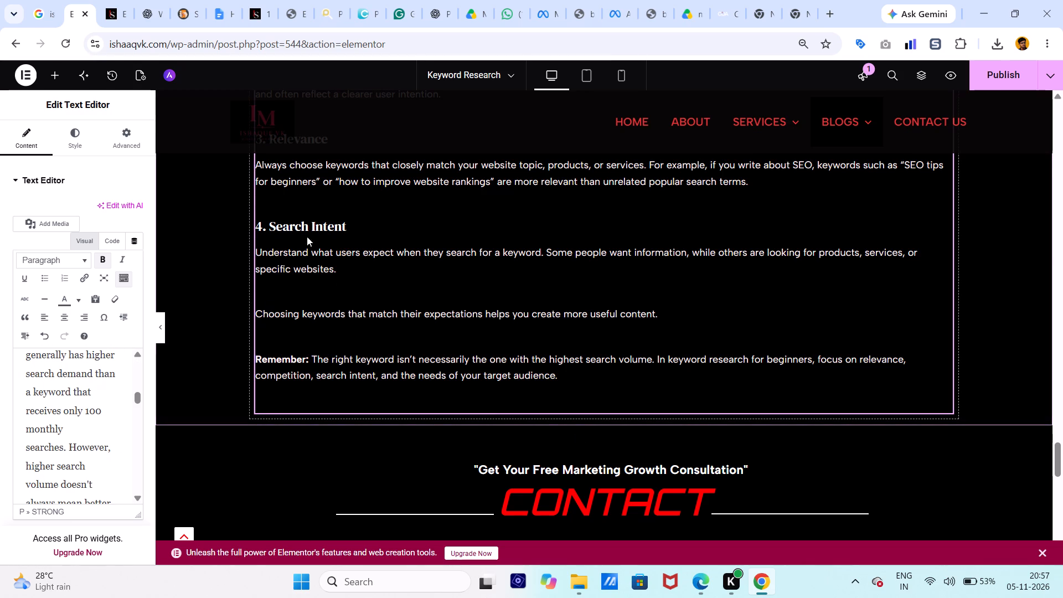
{"action": "left_click", "coordinate": [355, 220]}
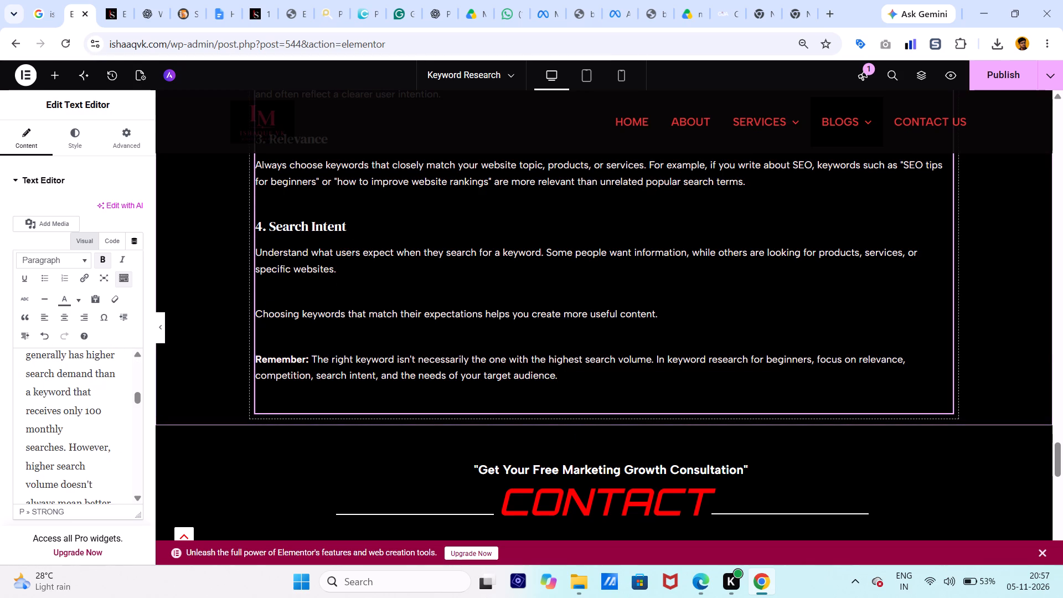
{"action": "left_click", "coordinate": [345, 225]}
{"action": "scroll", "coordinate": [320, 216], "scroll_direction": "up", "scroll_amount": 1}
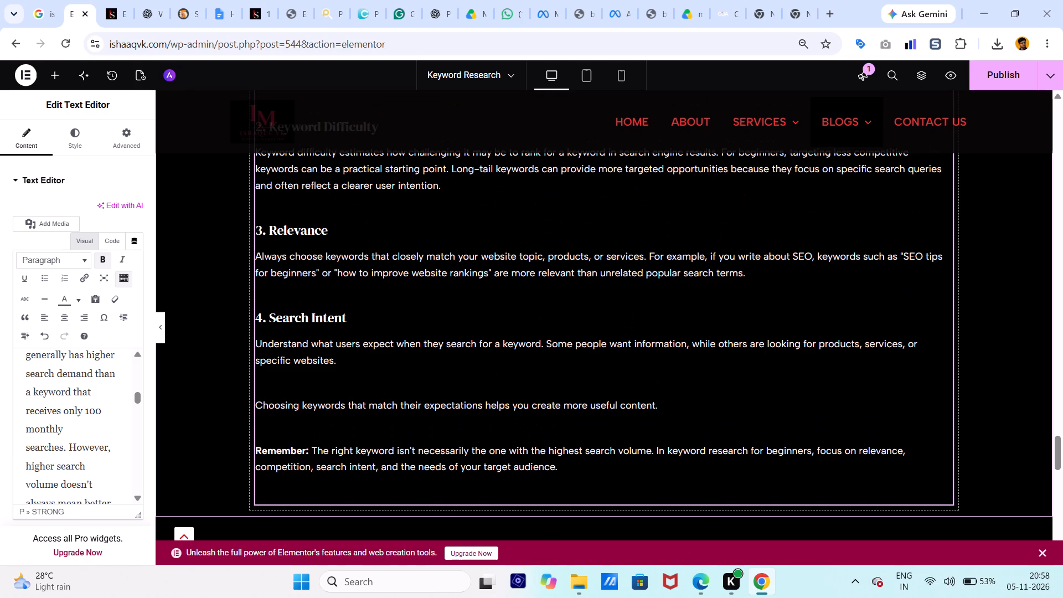
{"action": "left_click", "coordinate": [257, 400]}
{"action": "key", "text": "BackSpace"}
{"action": "key", "text": "space"}
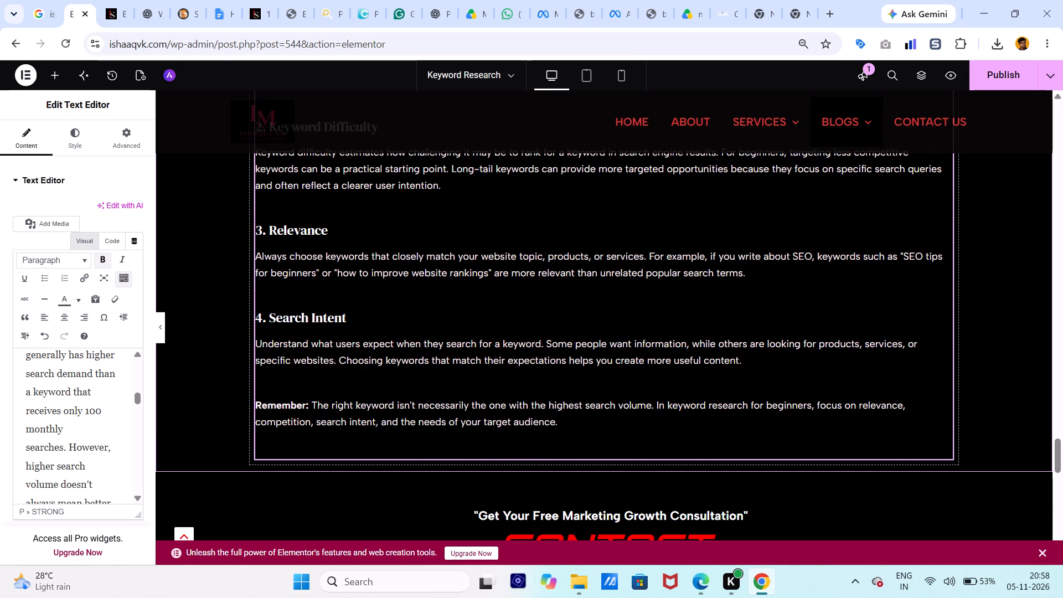
Make the whole "Remember" paragraph at the end of the "How to Choose the Right Keywords" section bold.
{"action": "left_click_drag", "start_coordinate": [256, 404], "coordinate": [468, 420]}
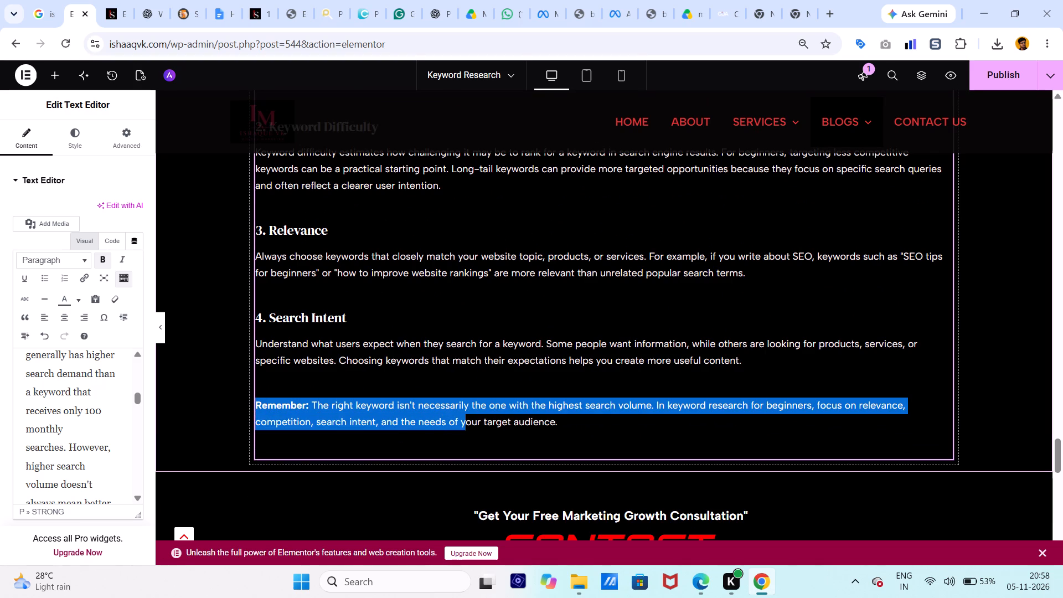
{"action": "left_click_drag", "start_coordinate": [468, 420], "coordinate": [586, 424]}
{"action": "left_click", "coordinate": [504, 372]}
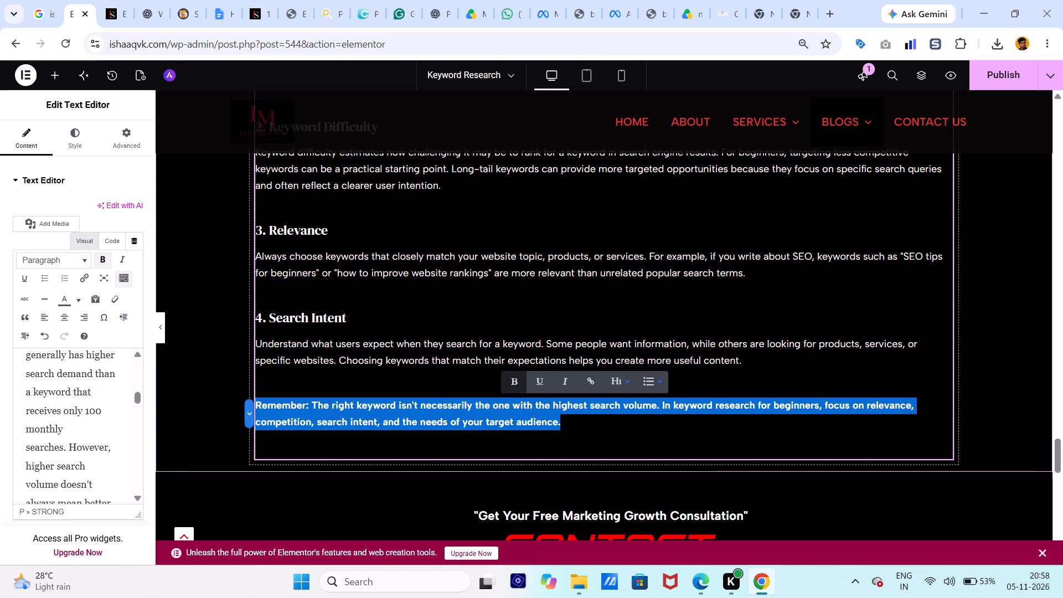
Remove the bold formatting from the "1. Search Volume" subheading and check its heading level.
{"action": "scroll", "coordinate": [446, 302], "scroll_direction": "up", "scroll_amount": 2}
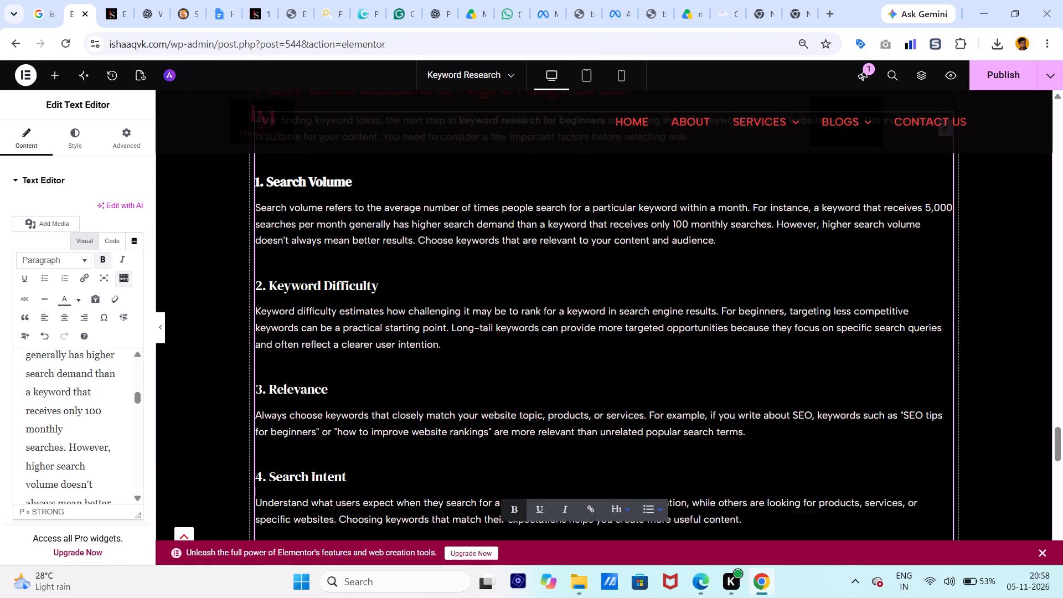
{"action": "scroll", "coordinate": [446, 302], "scroll_direction": "up", "scroll_amount": 2}
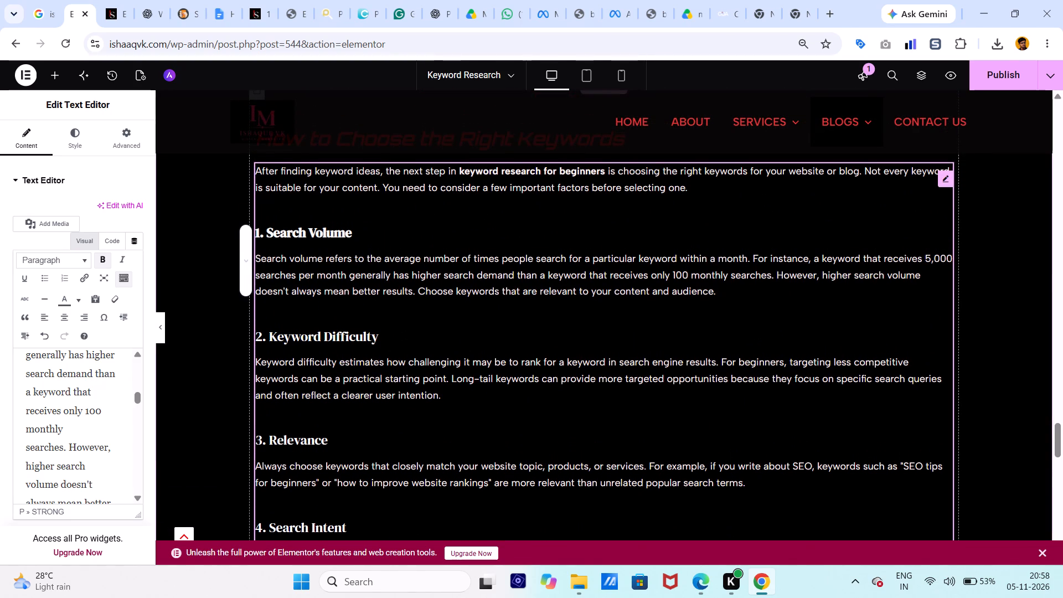
{"action": "left_click_drag", "start_coordinate": [257, 229], "coordinate": [360, 225]}
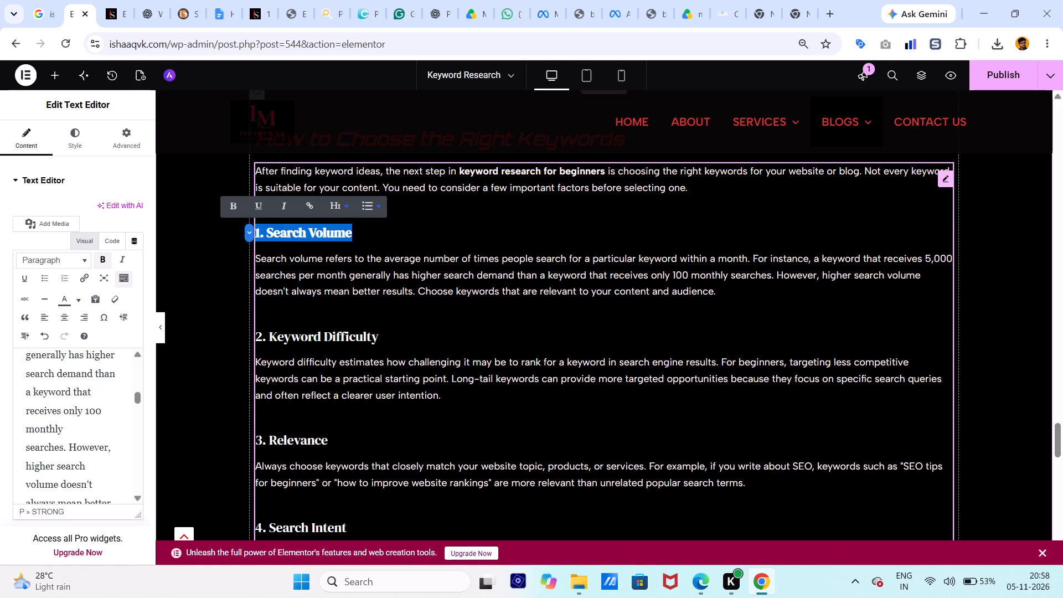
{"action": "left_click", "coordinate": [233, 207]}
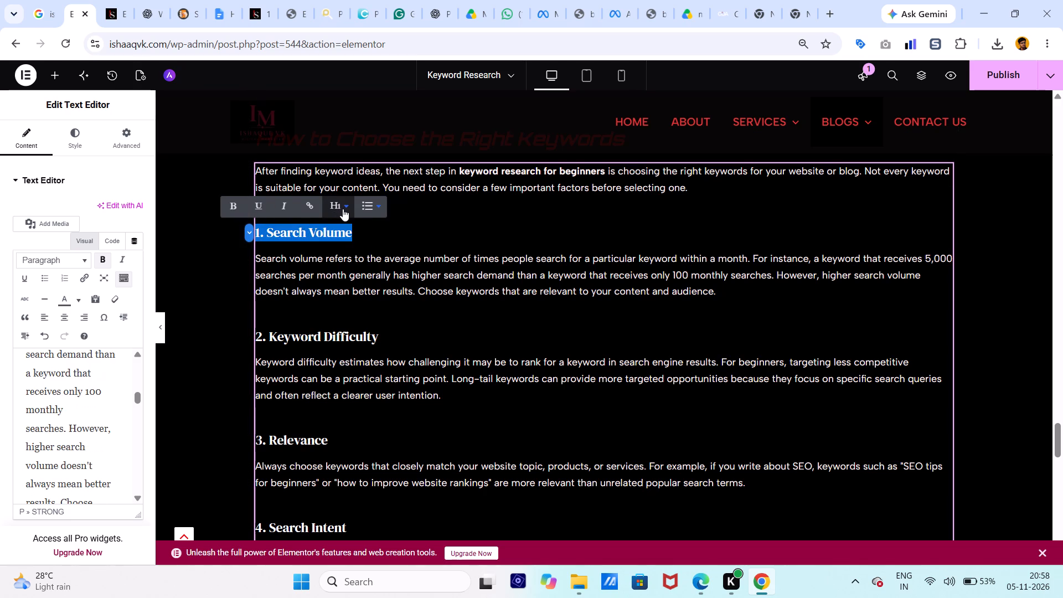
{"action": "left_click", "coordinate": [342, 208]}
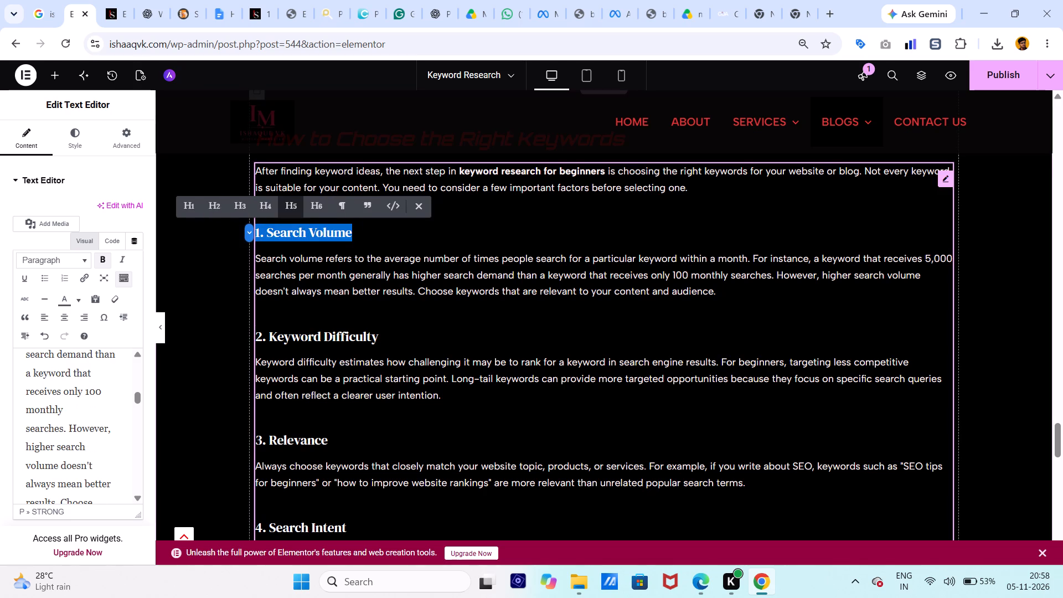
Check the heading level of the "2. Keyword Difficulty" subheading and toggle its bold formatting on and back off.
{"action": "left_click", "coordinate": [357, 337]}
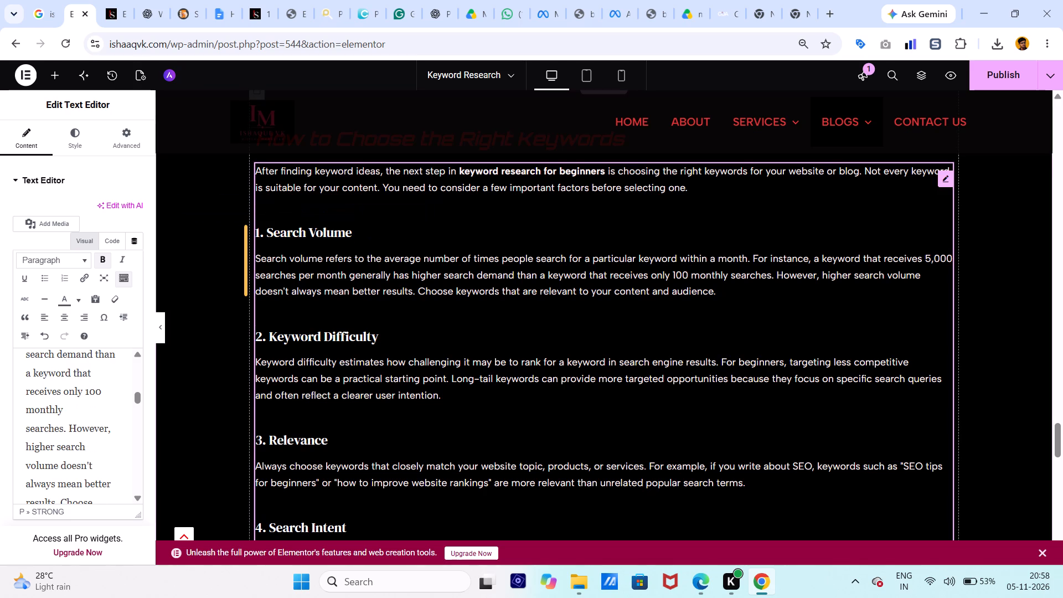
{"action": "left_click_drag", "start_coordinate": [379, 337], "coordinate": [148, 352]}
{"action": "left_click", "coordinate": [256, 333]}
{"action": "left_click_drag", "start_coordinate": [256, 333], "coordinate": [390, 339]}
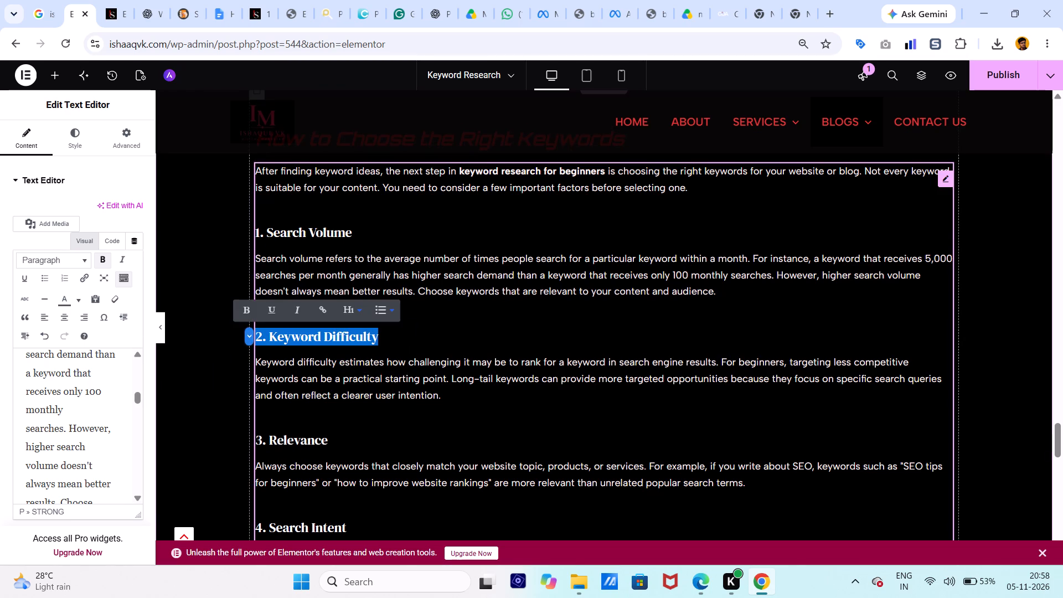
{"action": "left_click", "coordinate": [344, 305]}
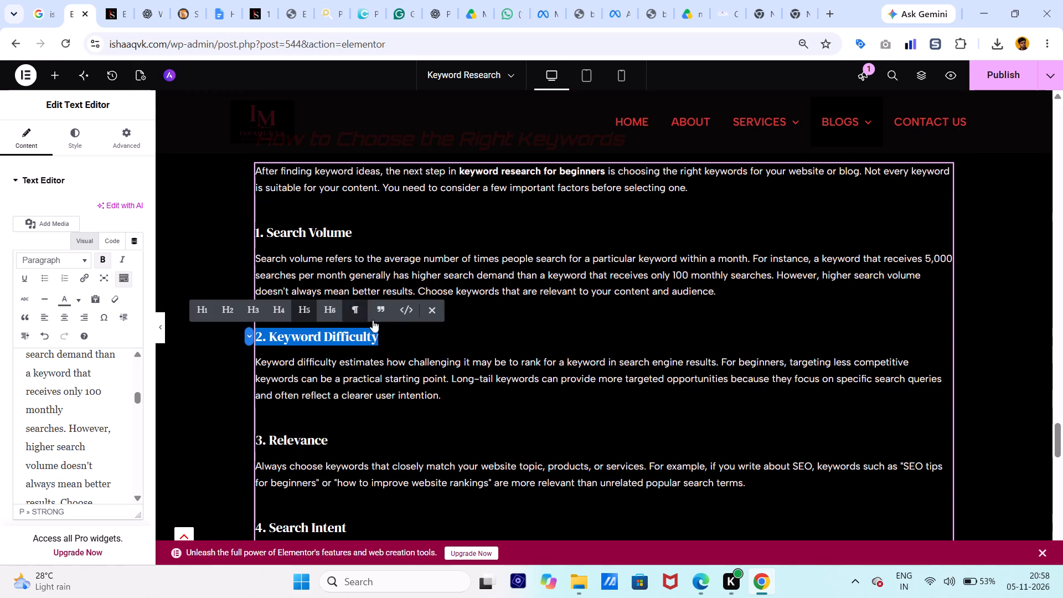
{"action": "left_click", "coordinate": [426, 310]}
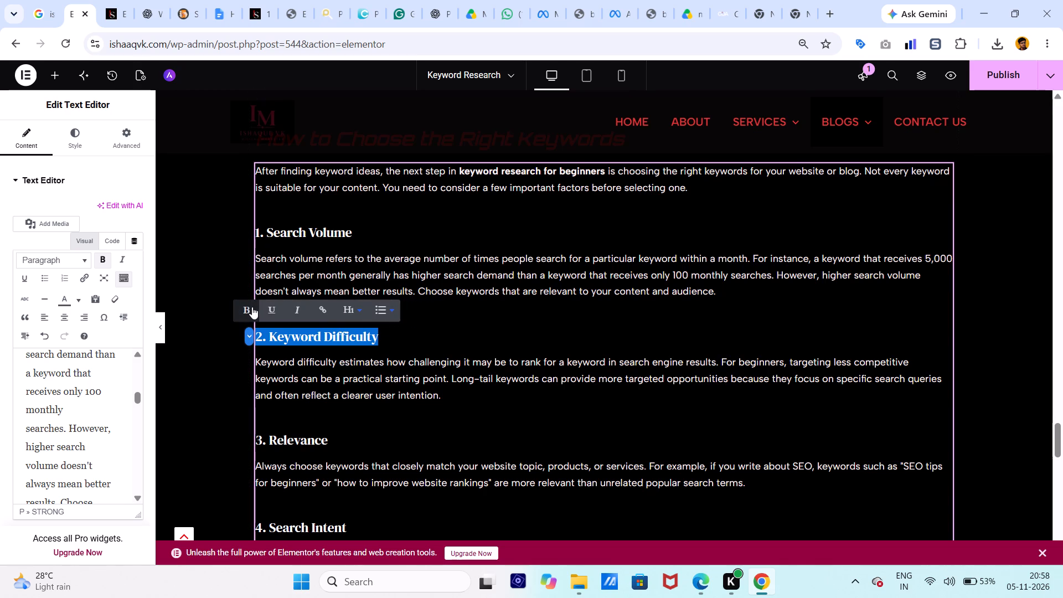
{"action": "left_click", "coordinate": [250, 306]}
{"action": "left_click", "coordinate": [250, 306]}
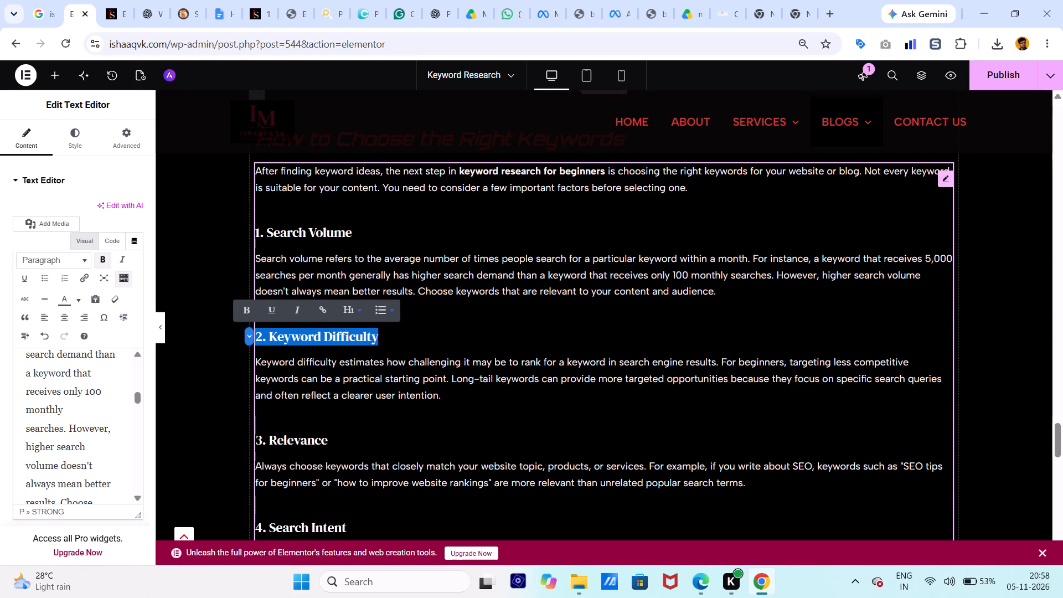
Review the "How to Choose the Right Keywords" section's subheadings and closing paragraph, dismissing the AI text notice.
{"action": "scroll", "coordinate": [326, 405], "scroll_direction": "down", "scroll_amount": 1}
{"action": "scroll", "coordinate": [301, 462], "scroll_direction": "down", "scroll_amount": 1}
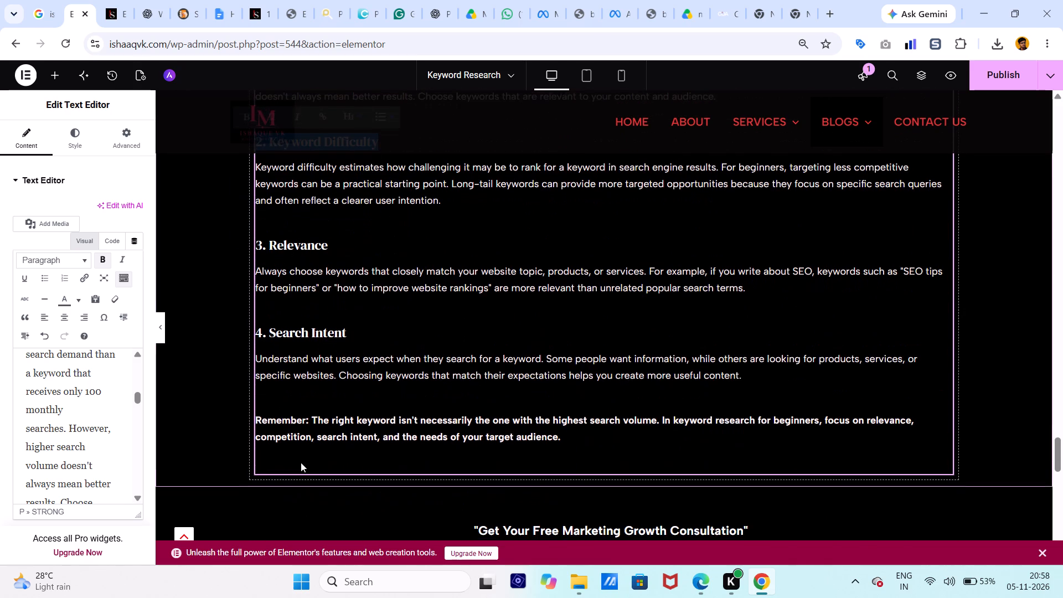
{"action": "scroll", "coordinate": [301, 462], "scroll_direction": "up", "scroll_amount": 3}
{"action": "left_click", "coordinate": [478, 374]}
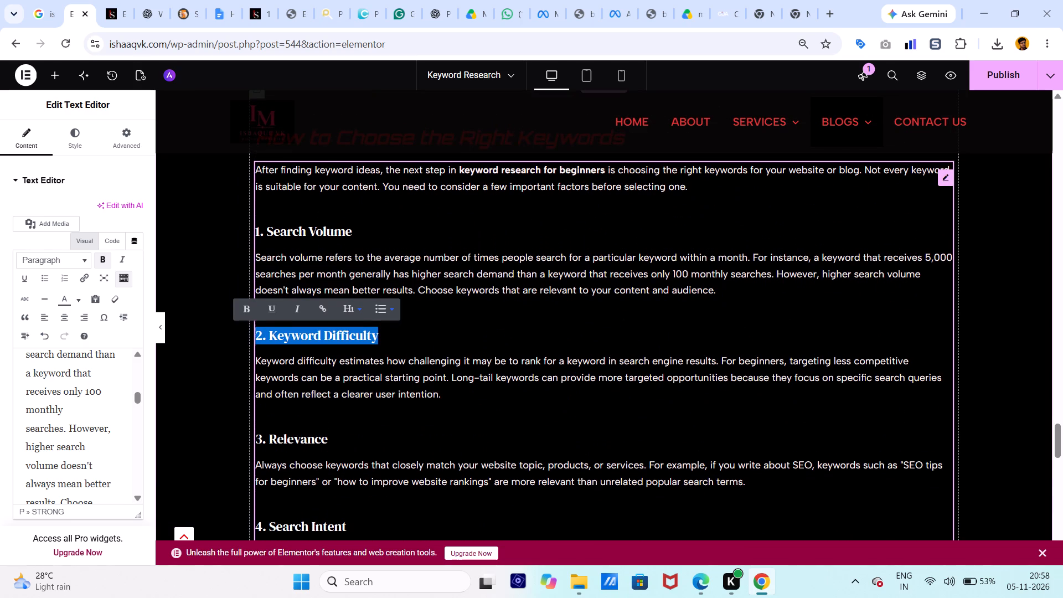
{"action": "scroll", "coordinate": [478, 374], "scroll_direction": "up", "scroll_amount": 2}
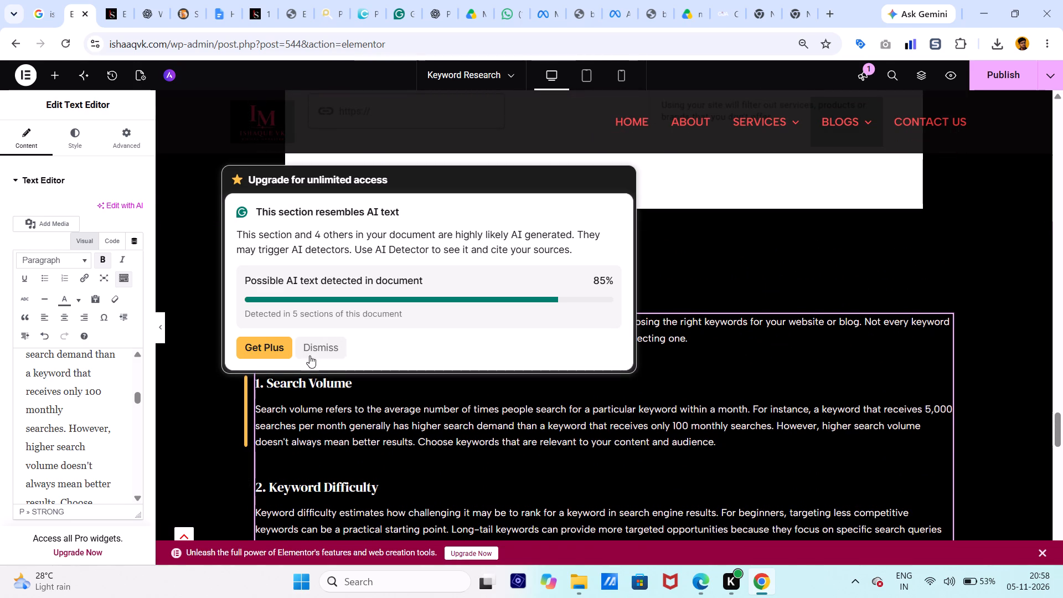
{"action": "left_click", "coordinate": [313, 349]}
{"action": "scroll", "coordinate": [362, 385], "scroll_direction": "down", "scroll_amount": 4}
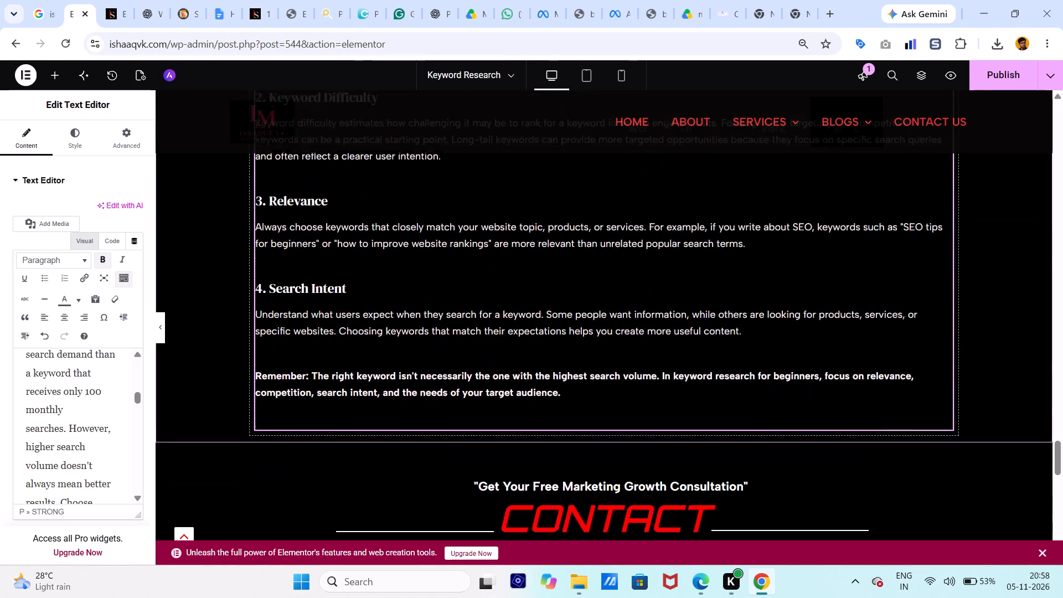
{"action": "scroll", "coordinate": [362, 385], "scroll_direction": "down", "scroll_amount": 1}
{"action": "scroll", "coordinate": [362, 385], "scroll_direction": "up", "scroll_amount": 6}
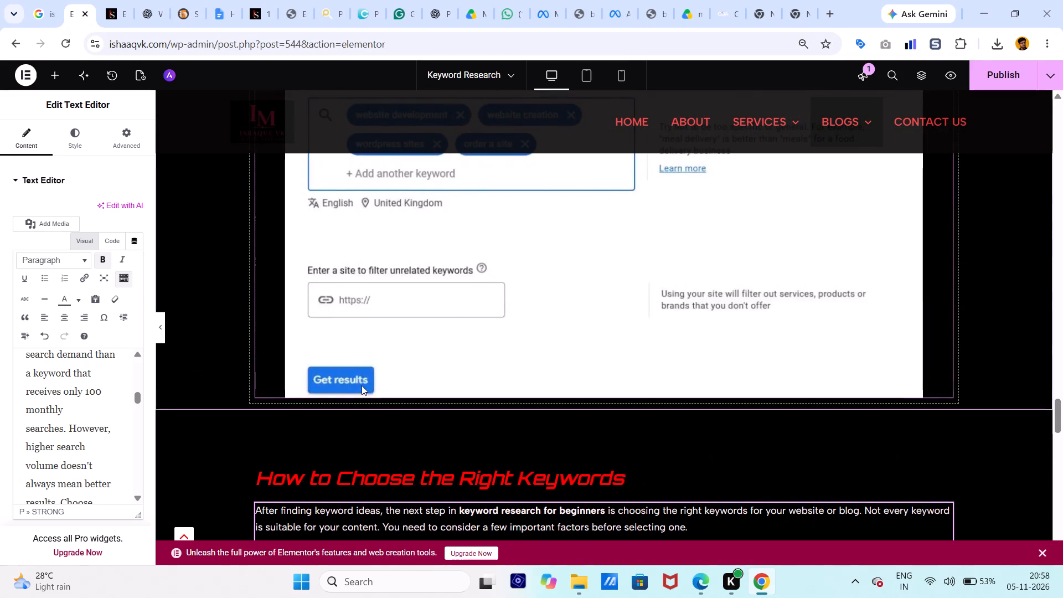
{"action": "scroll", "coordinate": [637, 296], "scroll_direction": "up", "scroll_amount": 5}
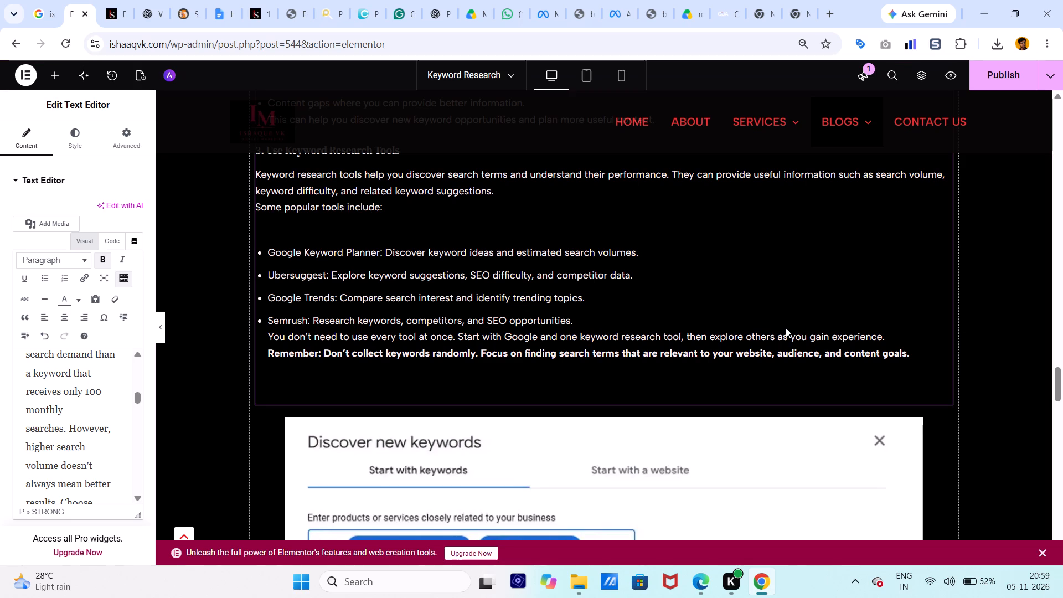
Check the laptop's Wi-Fi and Bluetooth earbud connections in the system quick settings, and return to the Elementor page.
{"action": "left_click", "coordinate": [966, 574]}
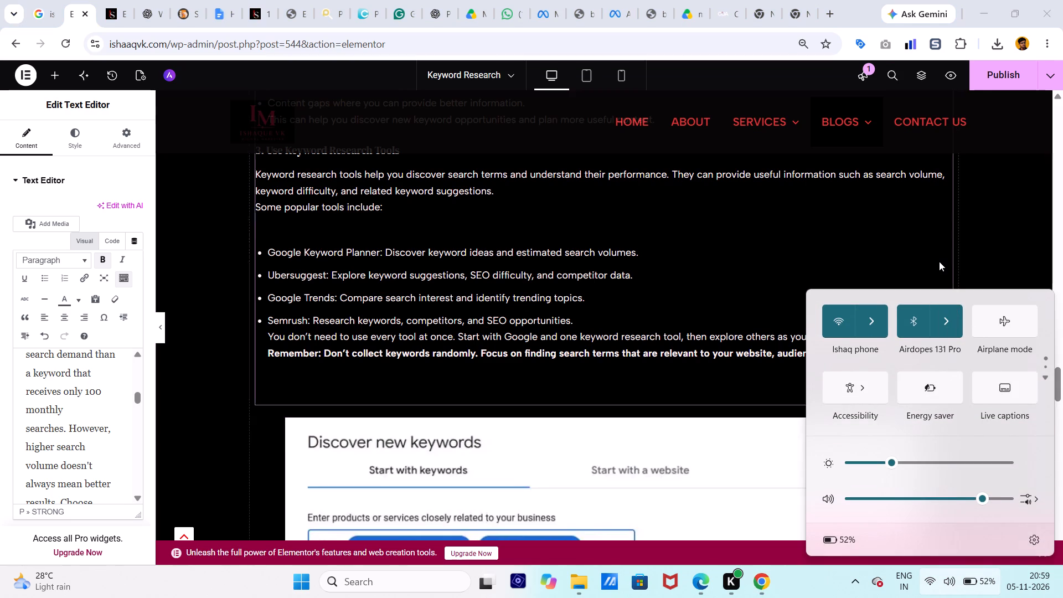
{"action": "left_click", "coordinate": [939, 261]}
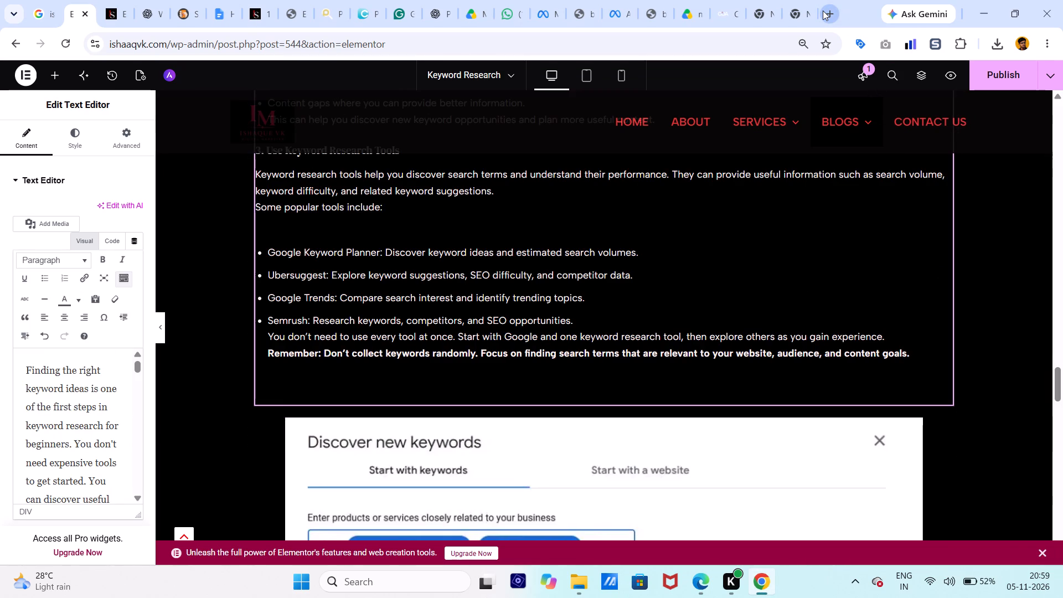
Open a new blank browser tab.
{"action": "left_click", "coordinate": [823, 11]}
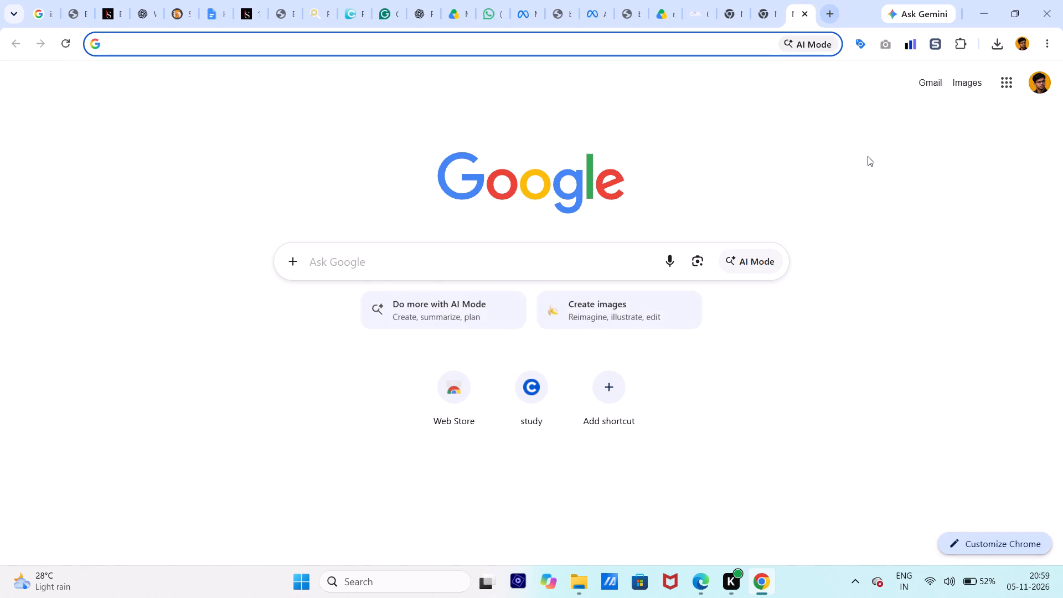